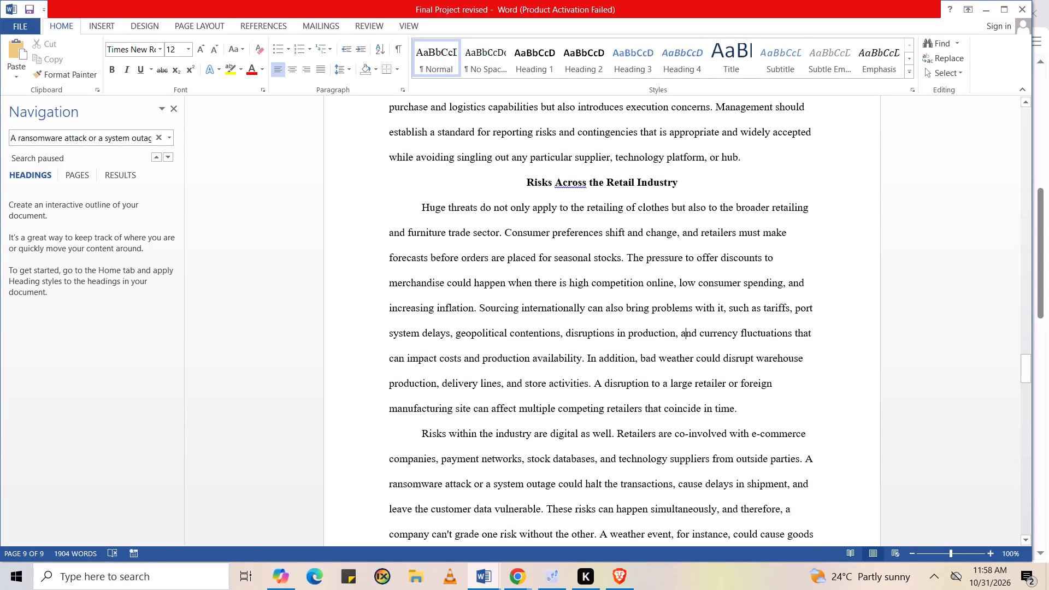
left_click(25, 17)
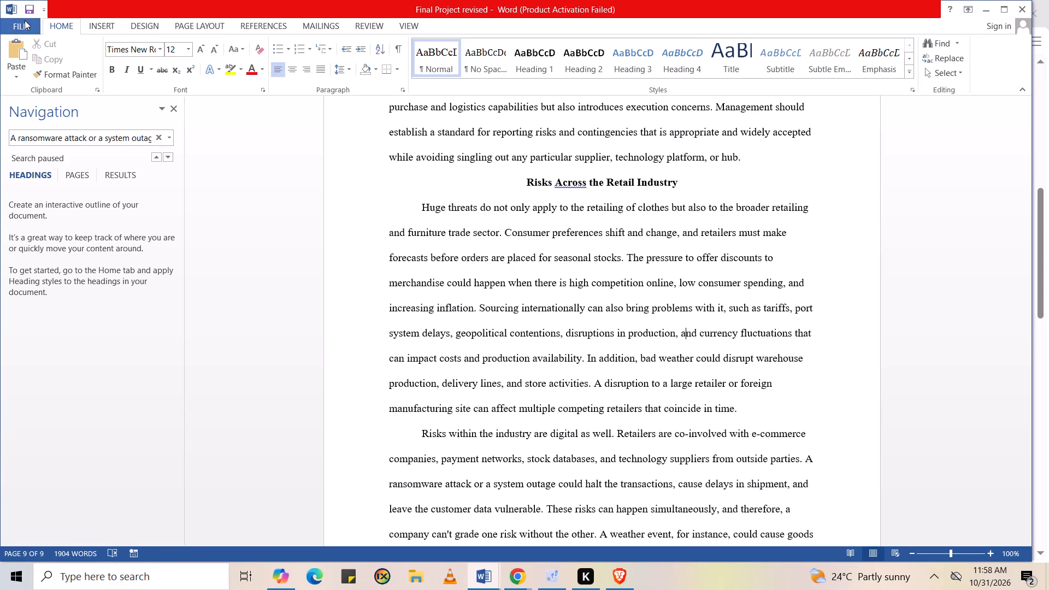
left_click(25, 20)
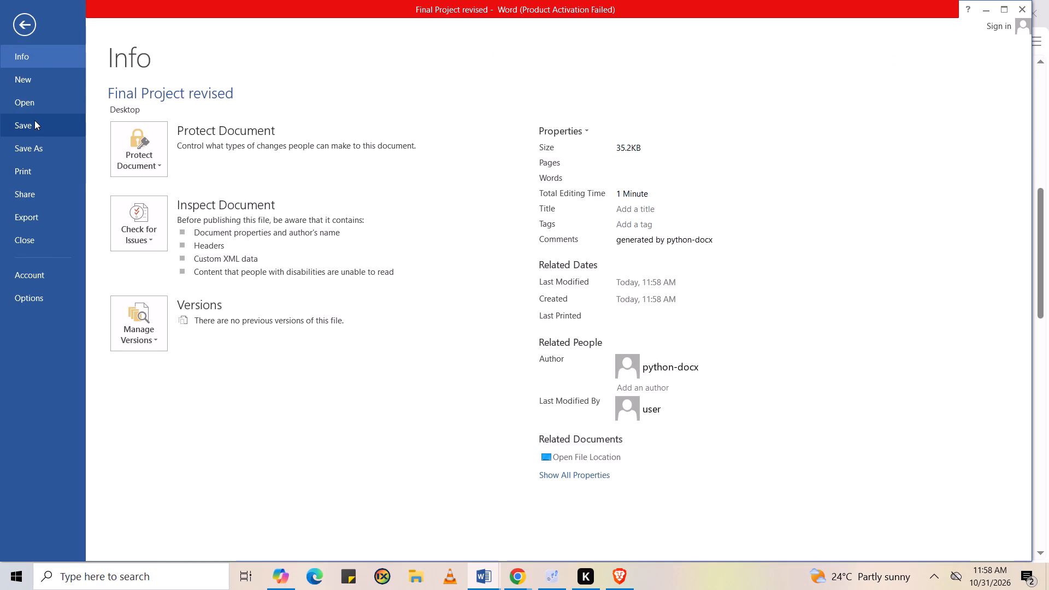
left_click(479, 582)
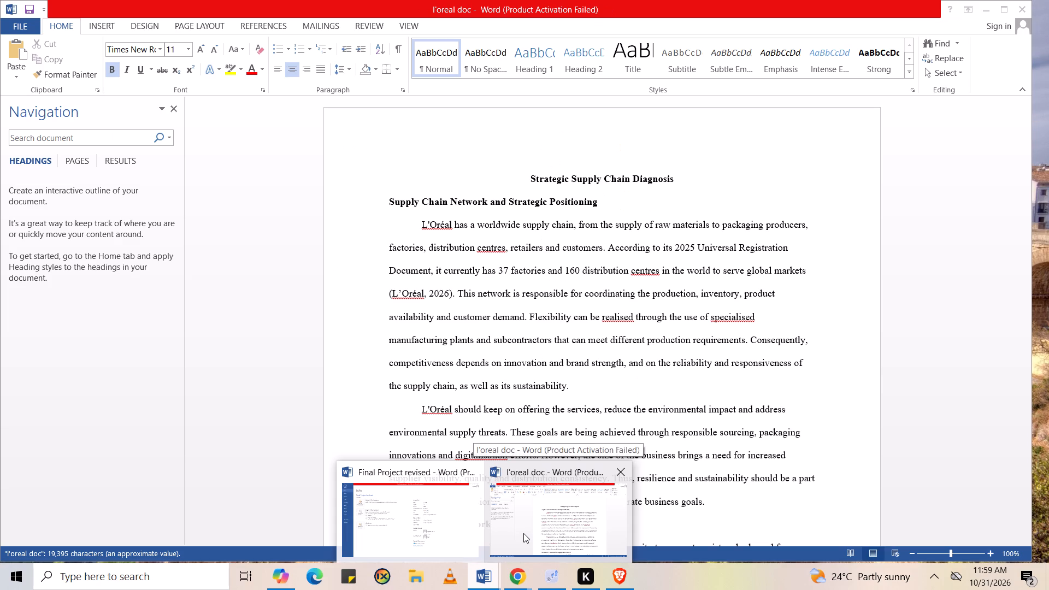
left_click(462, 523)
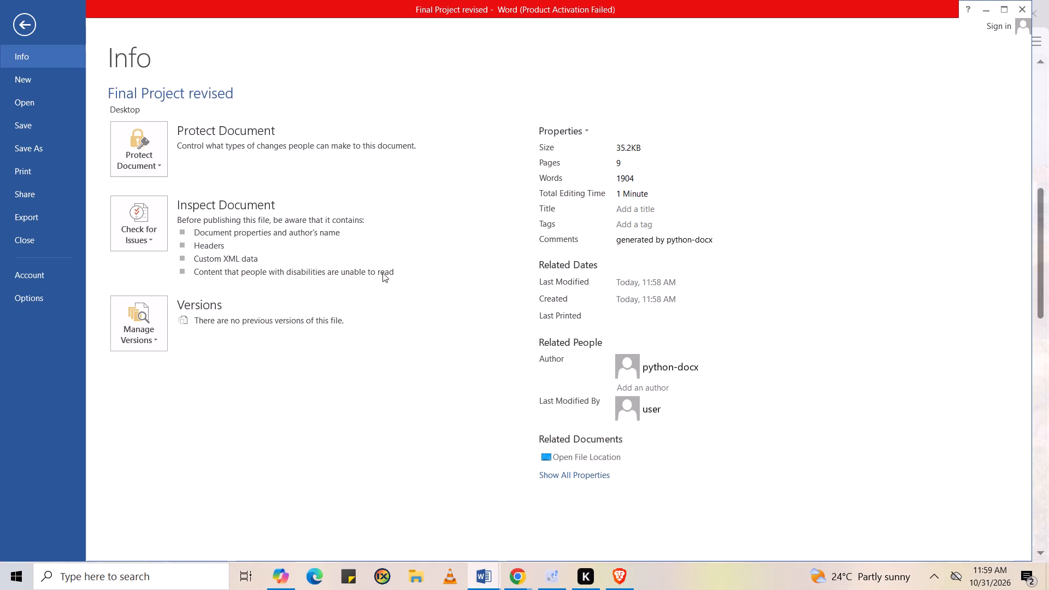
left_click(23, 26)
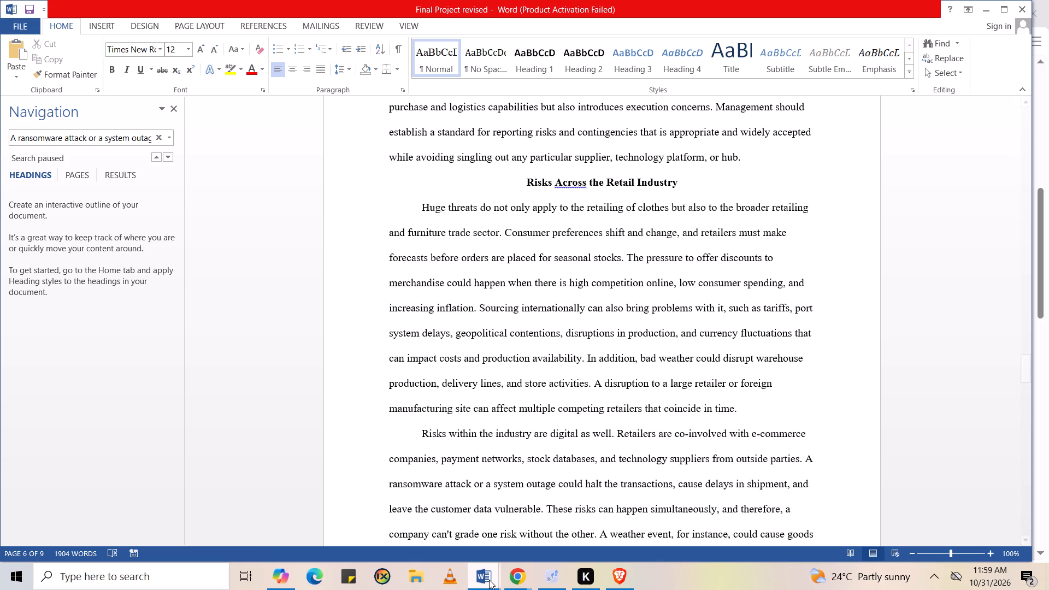
From the l'oreal doc window, open the recent document Loreal_Strategic_Supply_Chain_Report_with_Figures_Appendices.
left_click(489, 580)
left_click(556, 536)
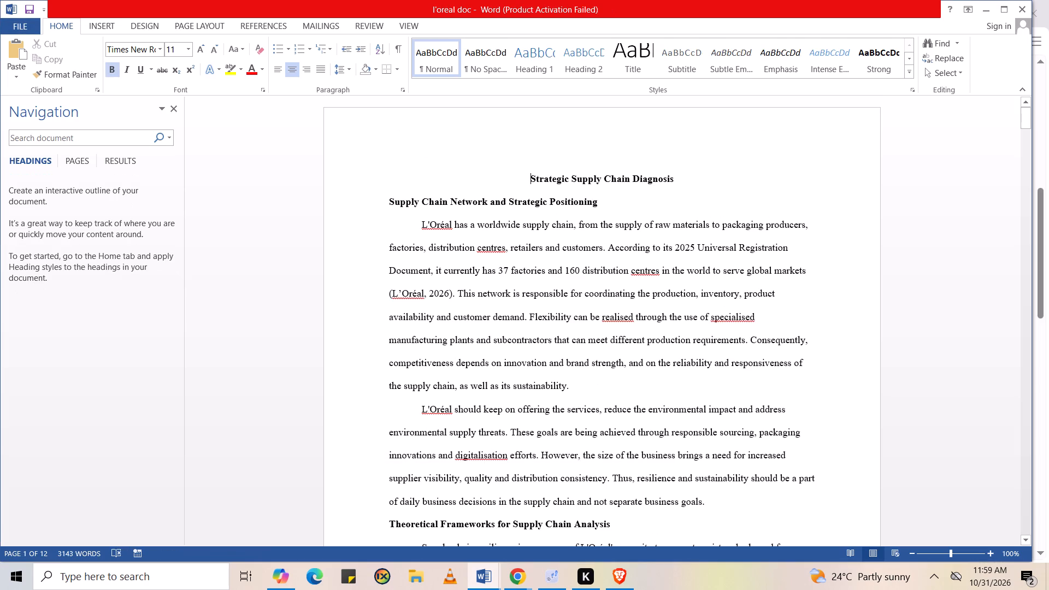
left_click(24, 29)
left_click(38, 110)
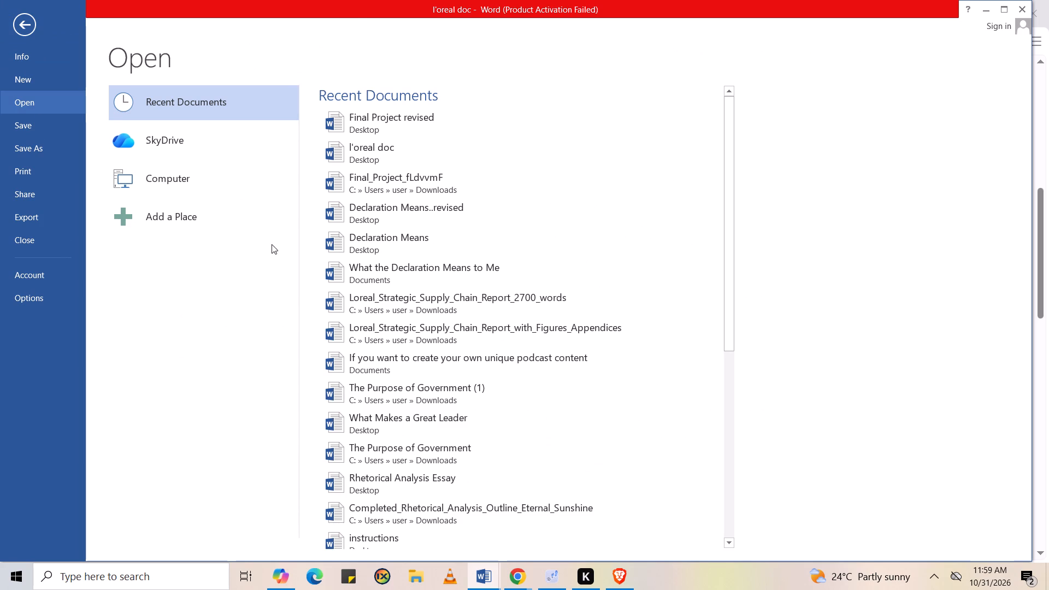
left_click(407, 337)
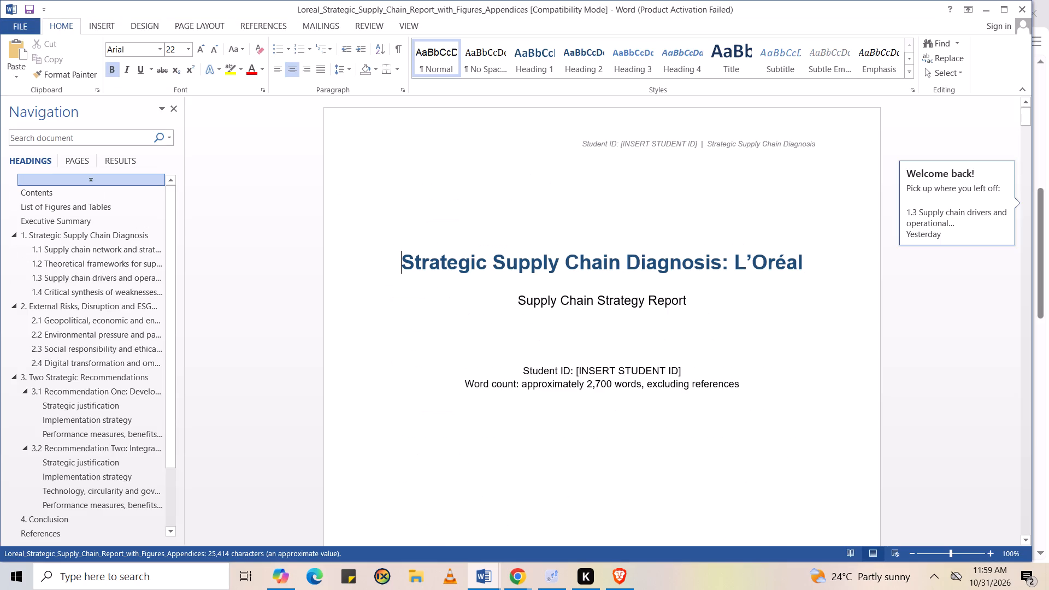
Arrange the two documents side by side, with the figures-and-appendices report on the left half and l'oreal doc on the right half.
key("super+Left")
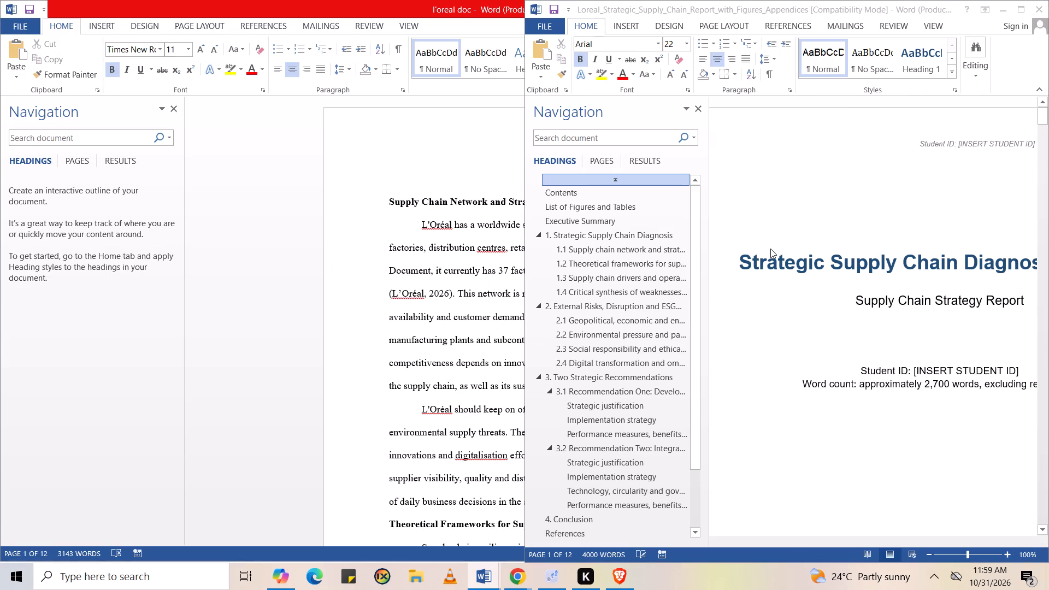
left_click(770, 249)
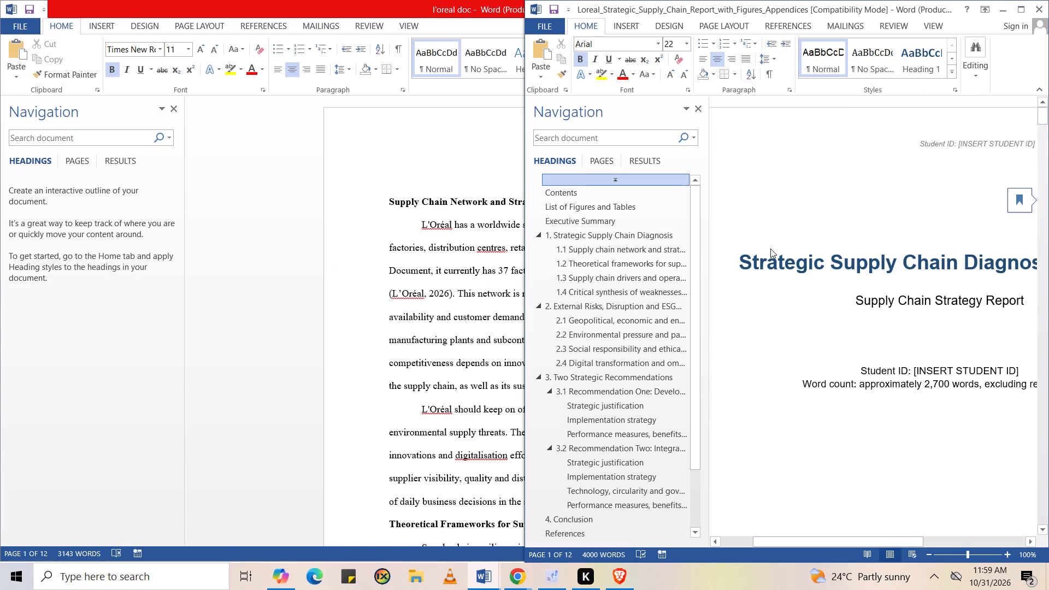
key("super+Left")
key("super+Left")
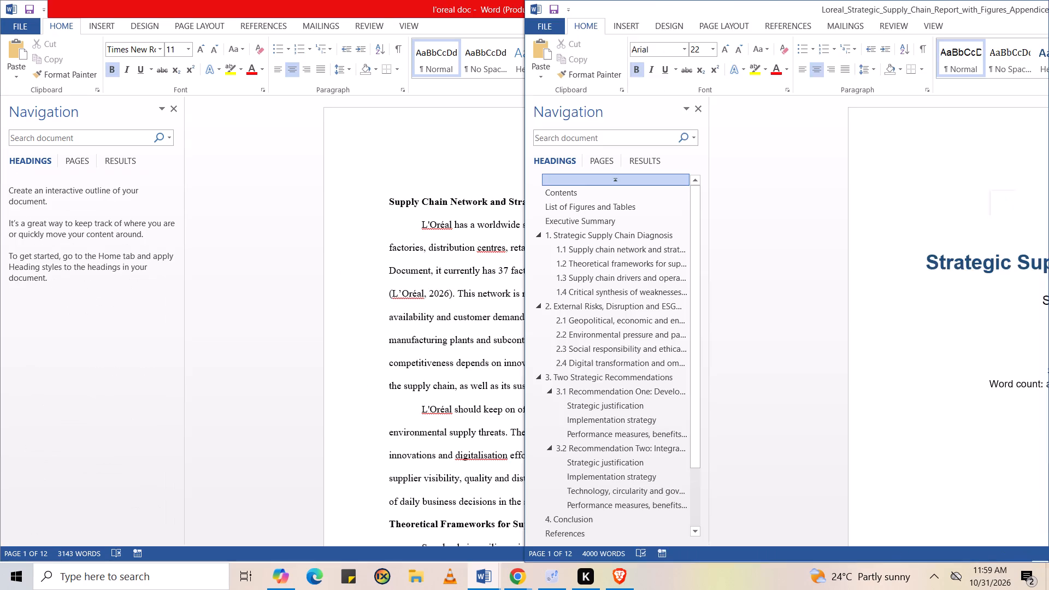
key("super+Left")
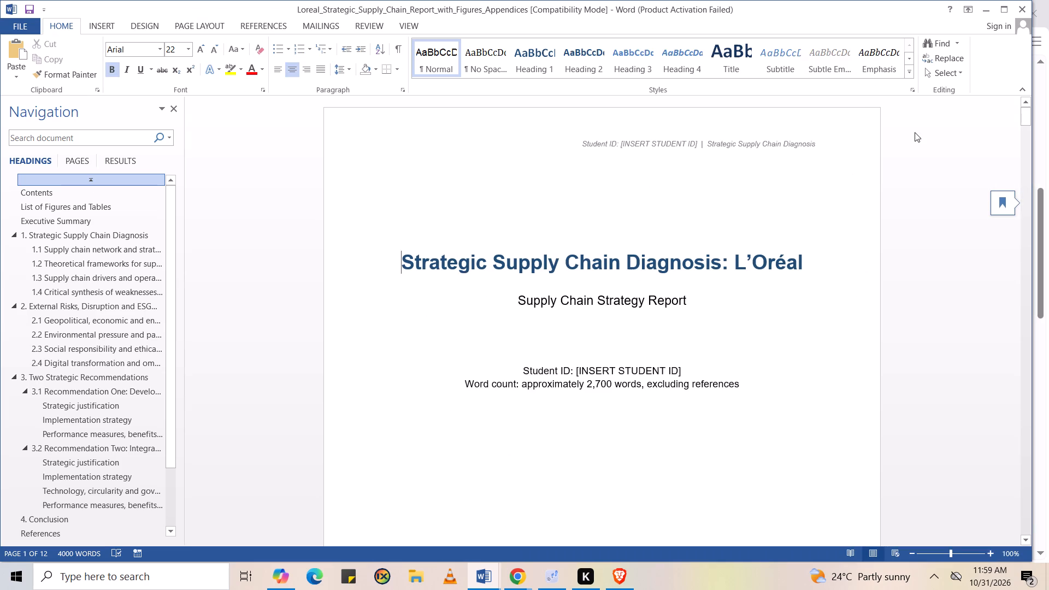
left_click(1001, 12)
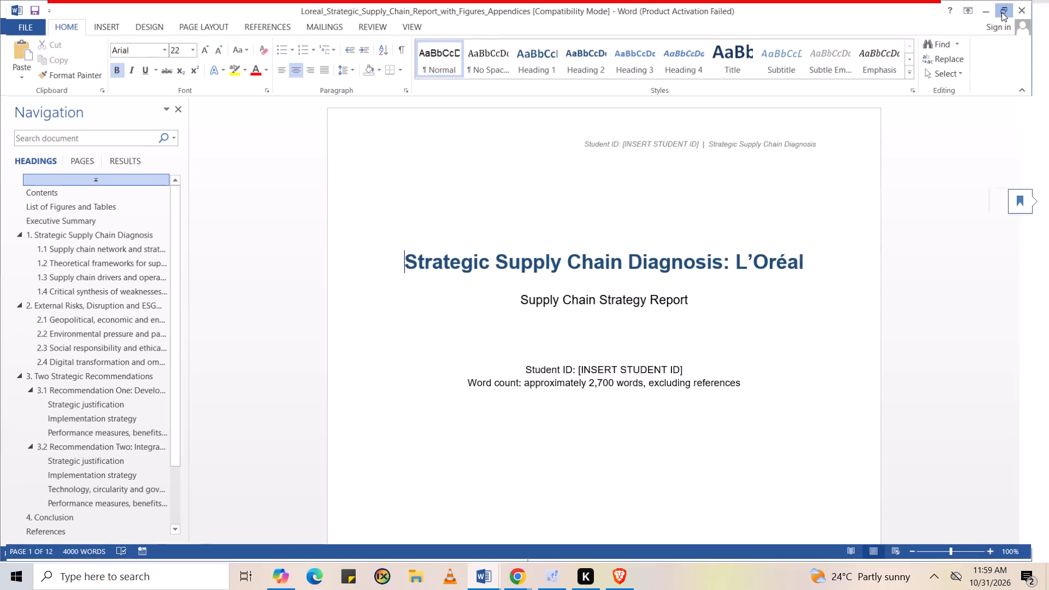
key("super+Left")
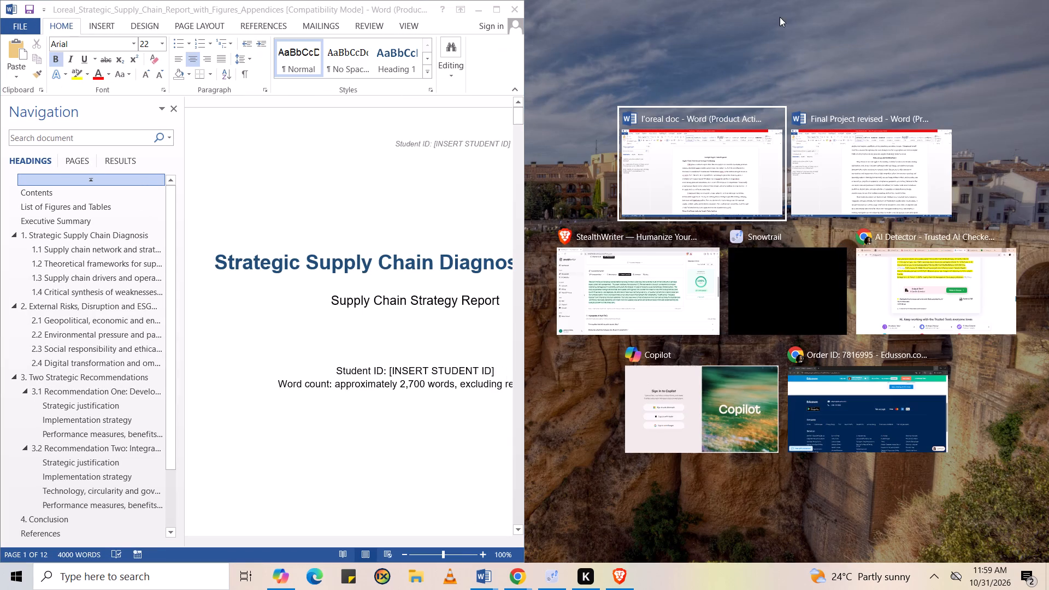
left_click(723, 150)
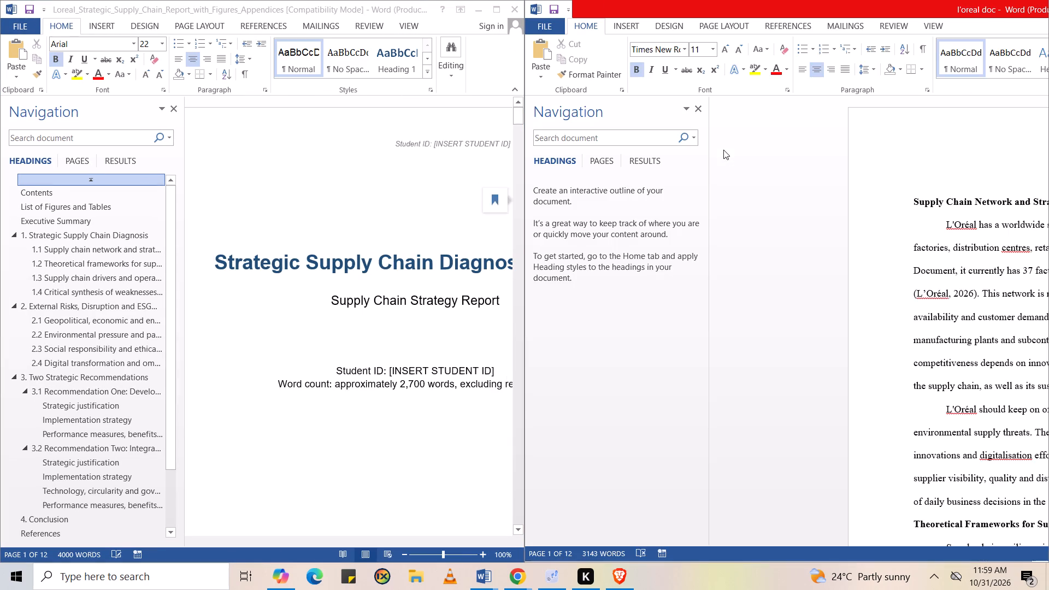
Close the Navigation pane in both l'oreal doc and the figures-and-appendices report.
left_click(696, 107)
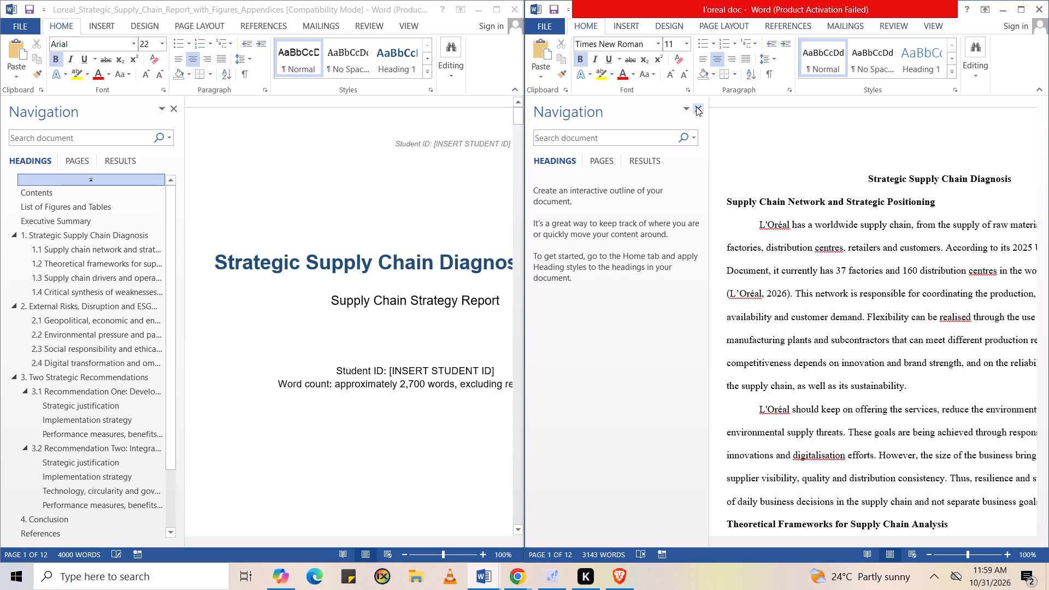
left_click(172, 111)
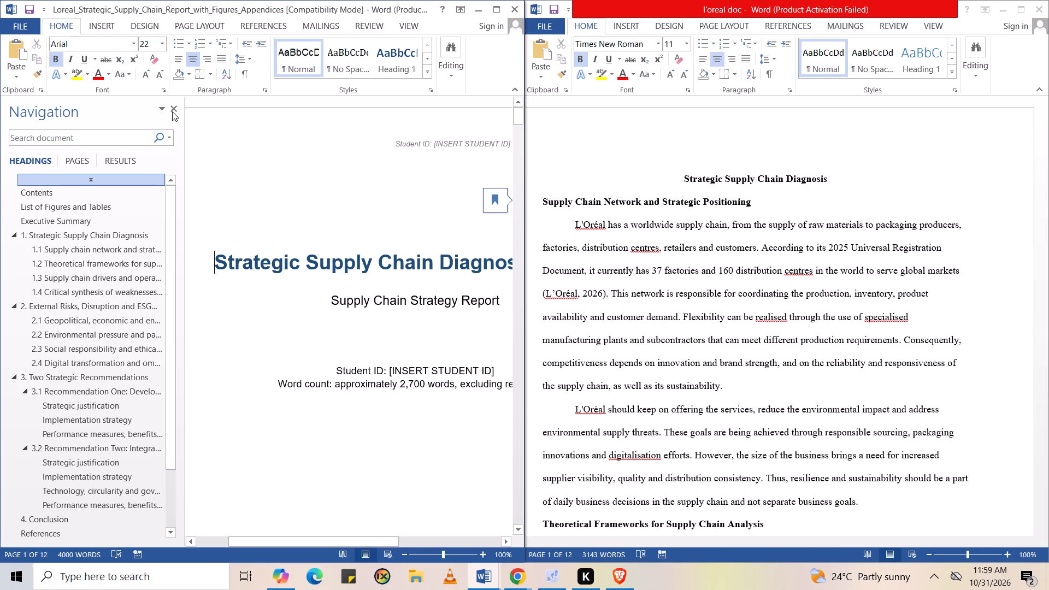
left_click(176, 108)
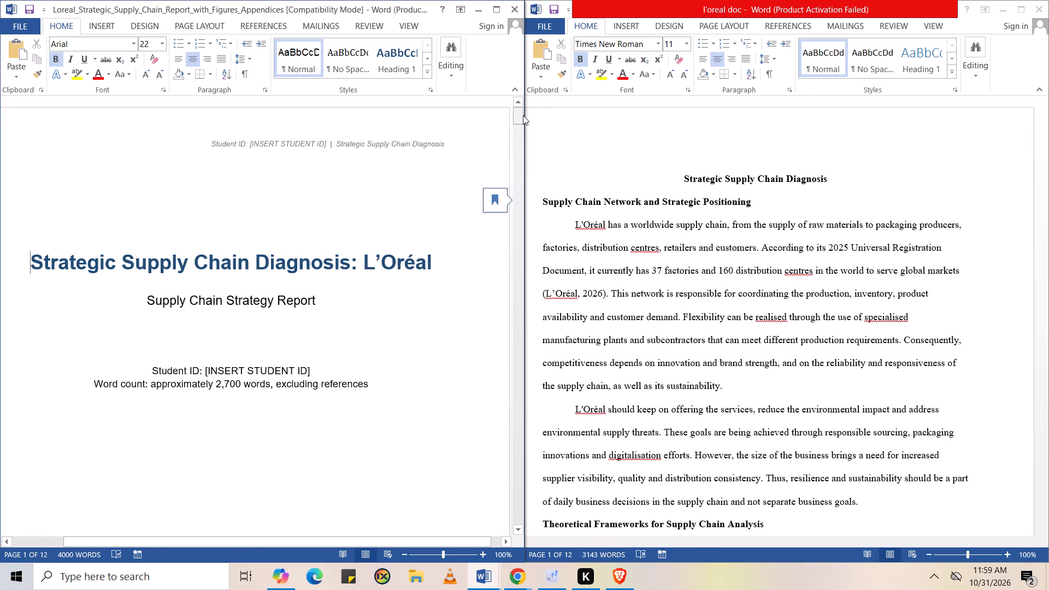
Examine the report's list of figures and tables, Executive Summary and first figures for comparison with the l'oreal doc.
left_click_drag(519, 114, 519, 122)
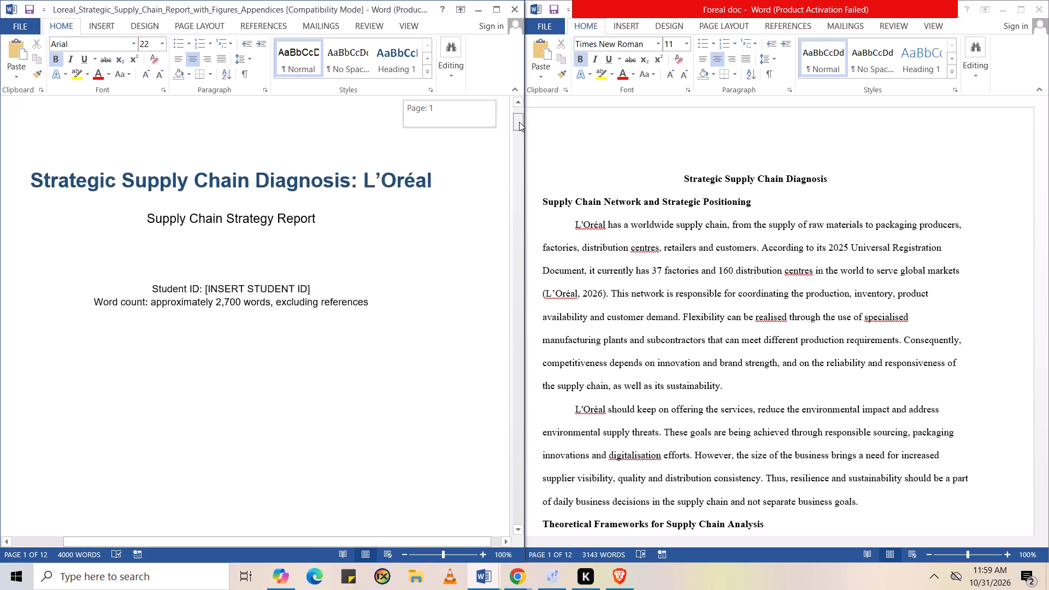
left_click_drag(519, 122, 512, 146)
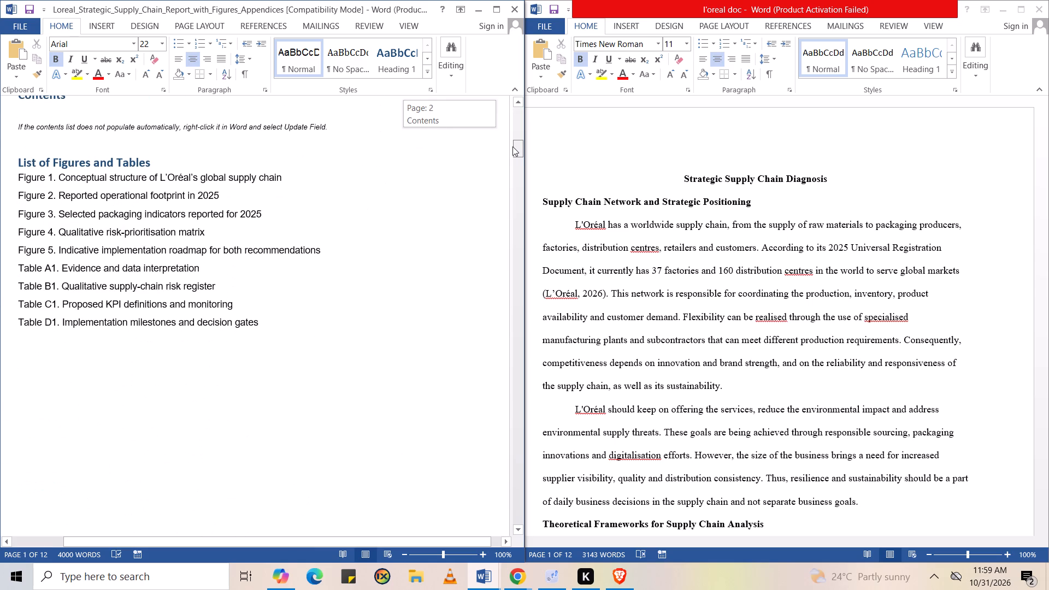
left_click_drag(512, 146, 511, 135)
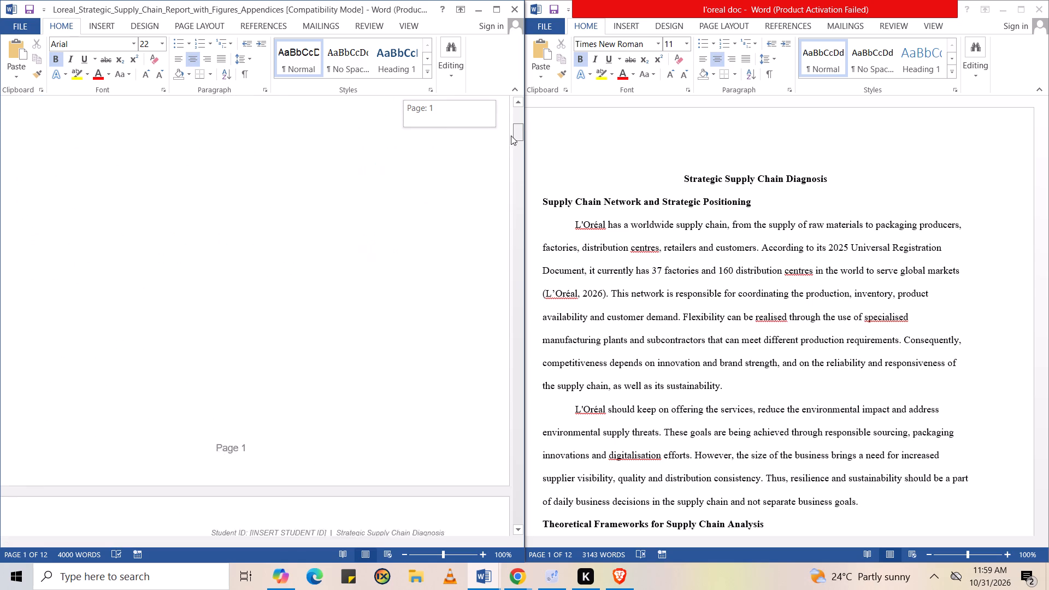
left_click_drag(511, 135, 511, 140)
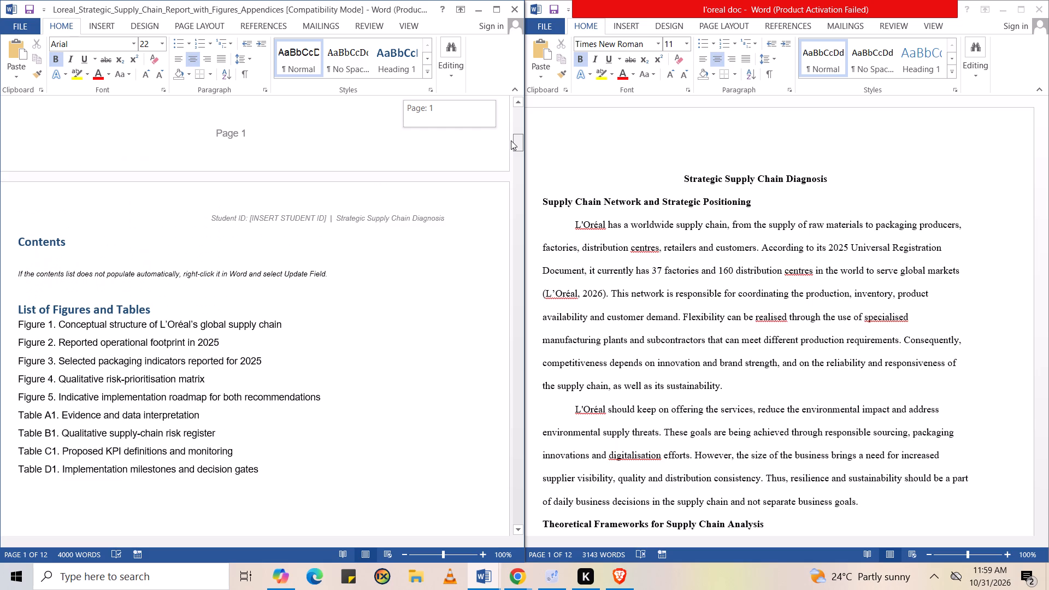
left_click_drag(511, 140, 511, 143)
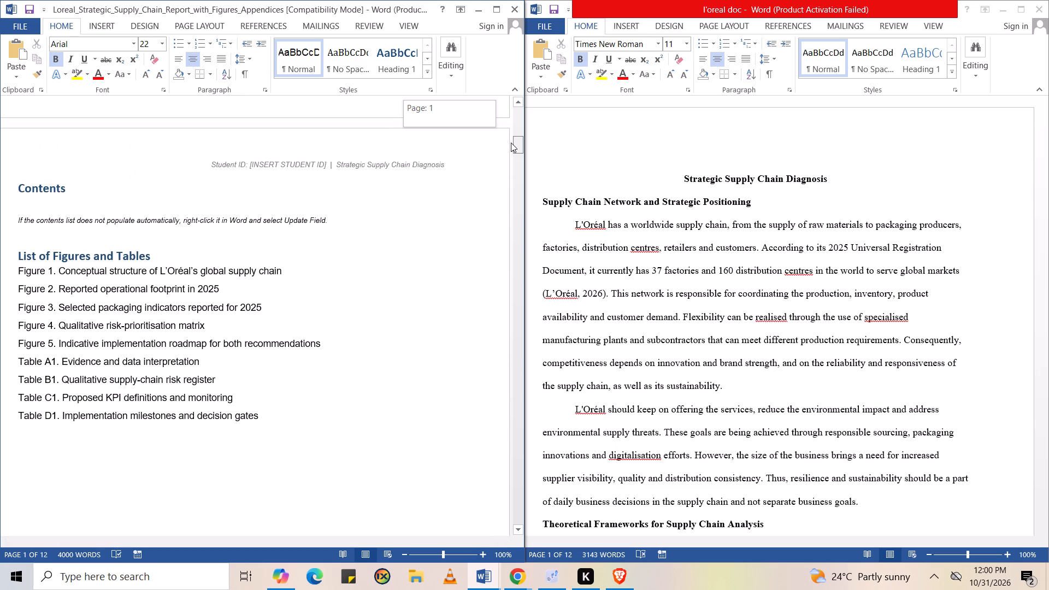
left_click_drag(511, 143, 509, 148)
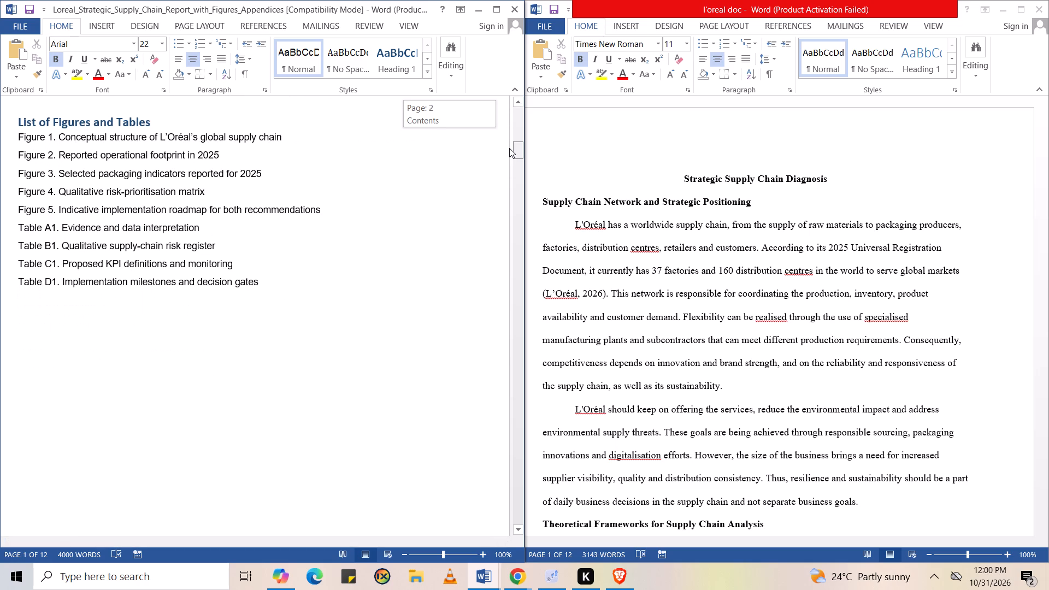
left_click_drag(509, 148, 509, 150)
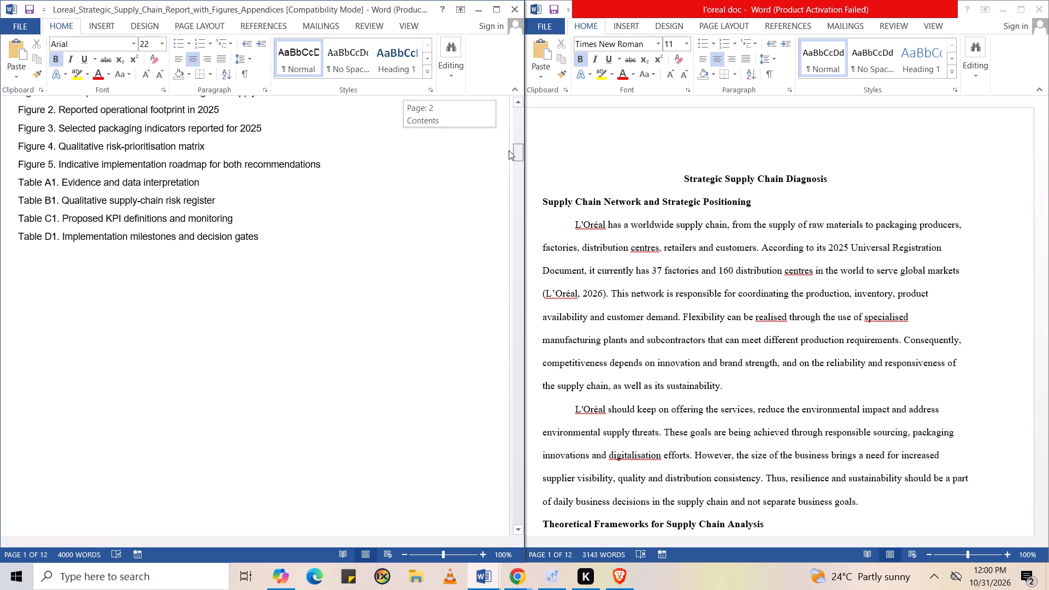
left_click_drag(509, 150, 508, 163)
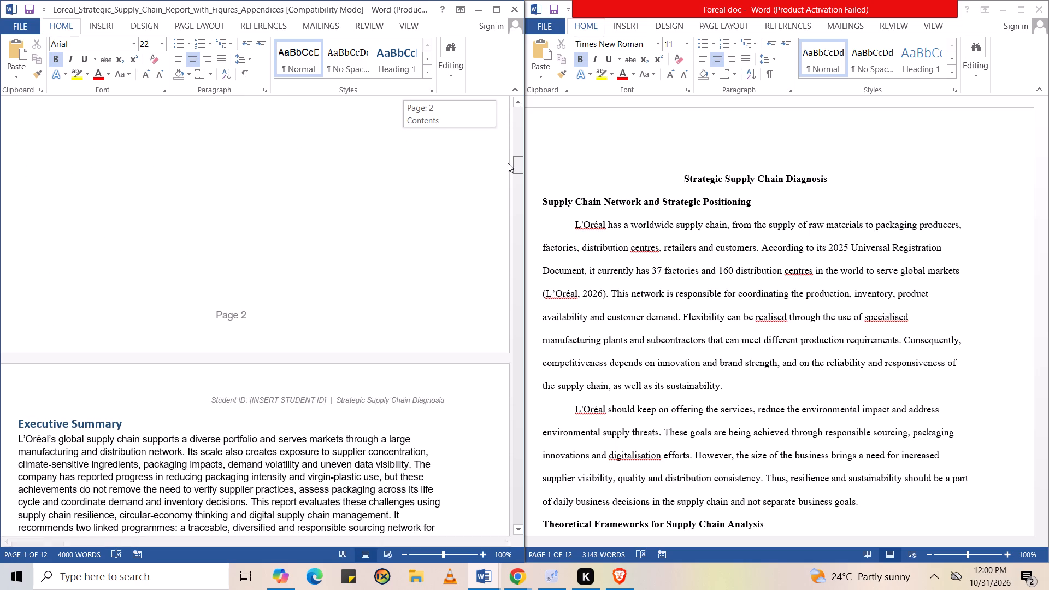
left_click_drag(508, 163, 508, 149)
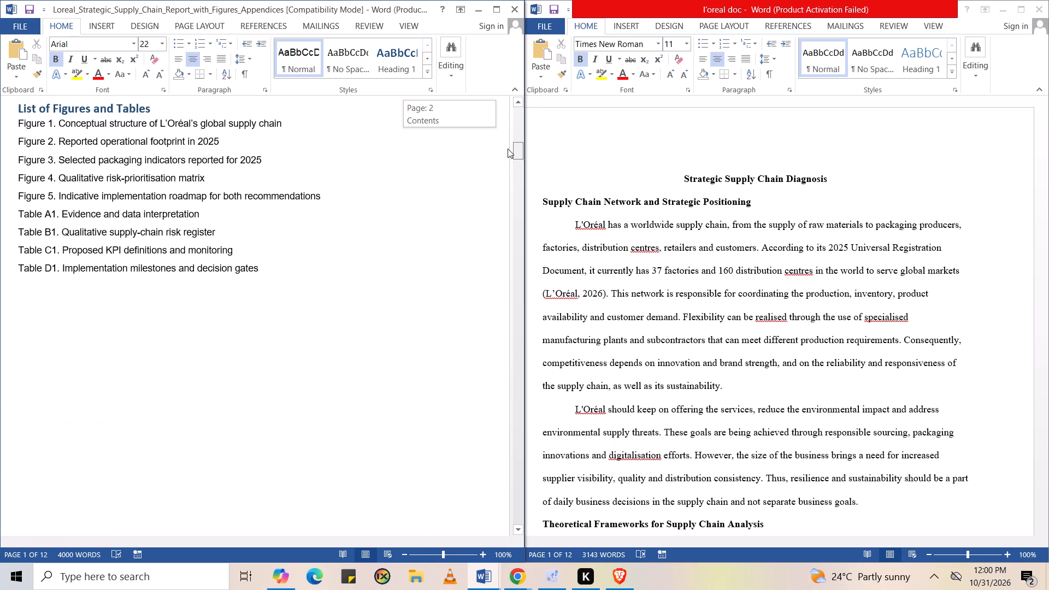
left_click_drag(508, 149, 506, 175)
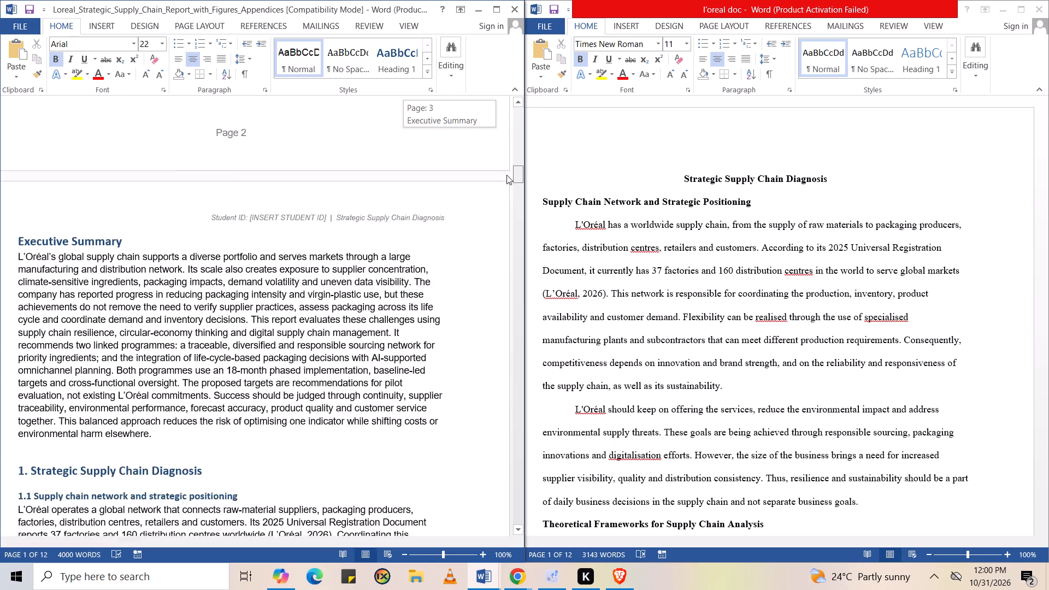
left_click_drag(506, 175, 507, 193)
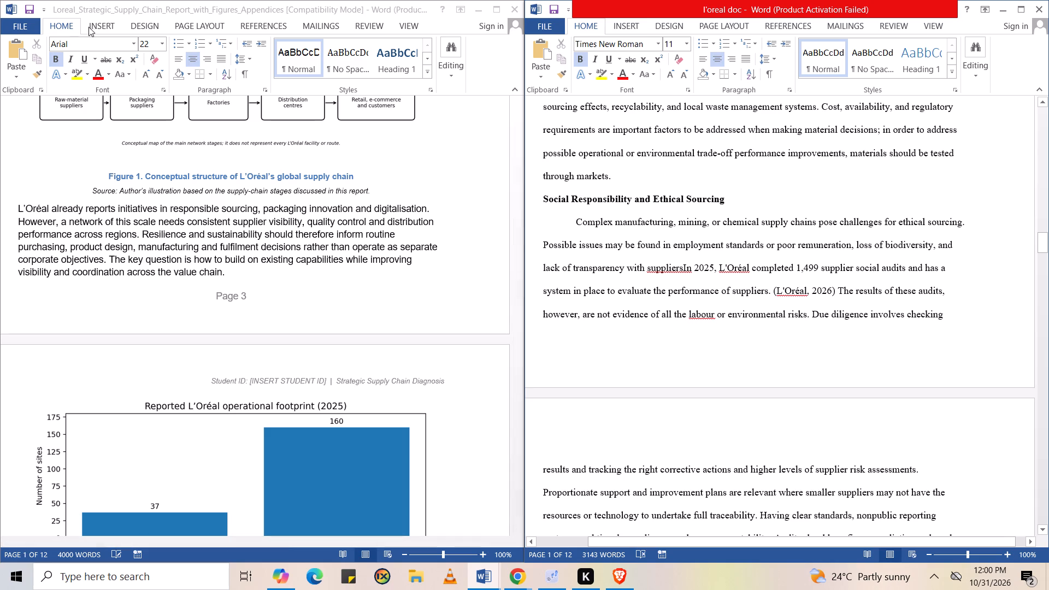
Open the recent document Loreal_Strategic_Supply_Chain_Report_2700_words and resume at the last reading place, Theoretical frameworks for supply chain analysis.
left_click(539, 28)
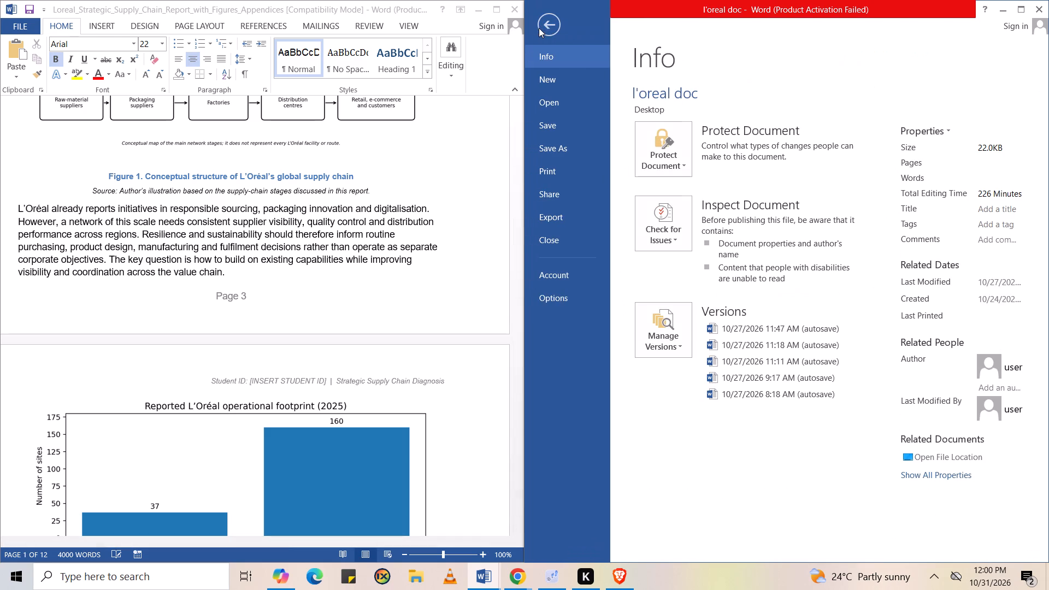
left_click(543, 21)
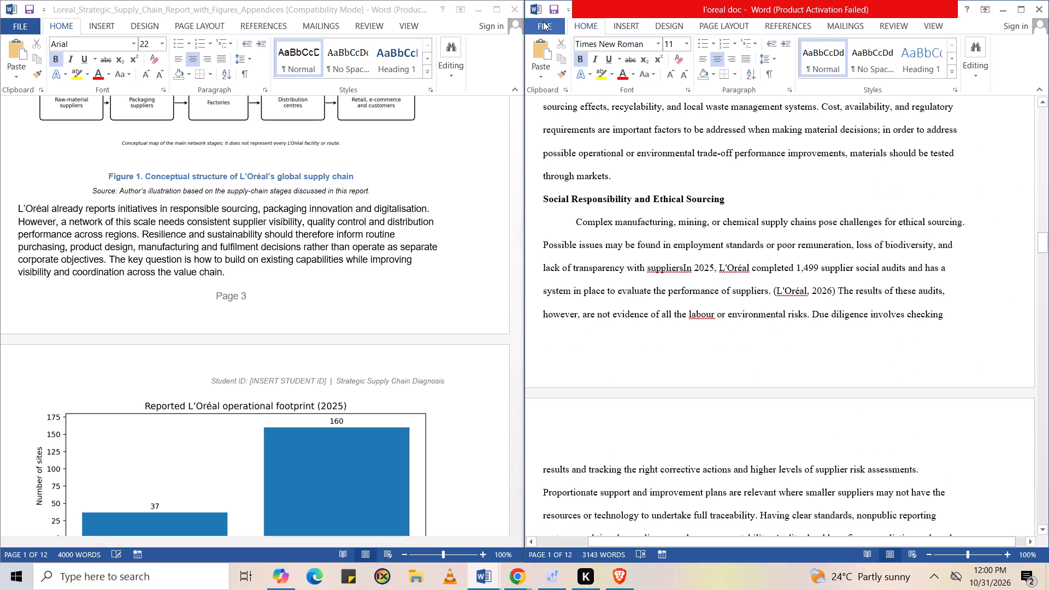
left_click(543, 21)
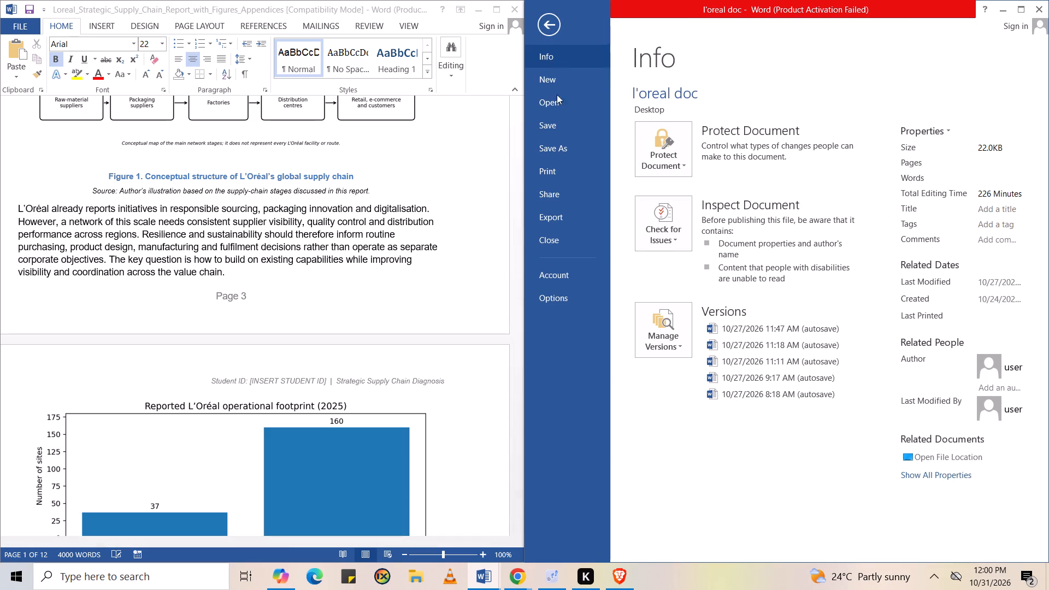
left_click(558, 108)
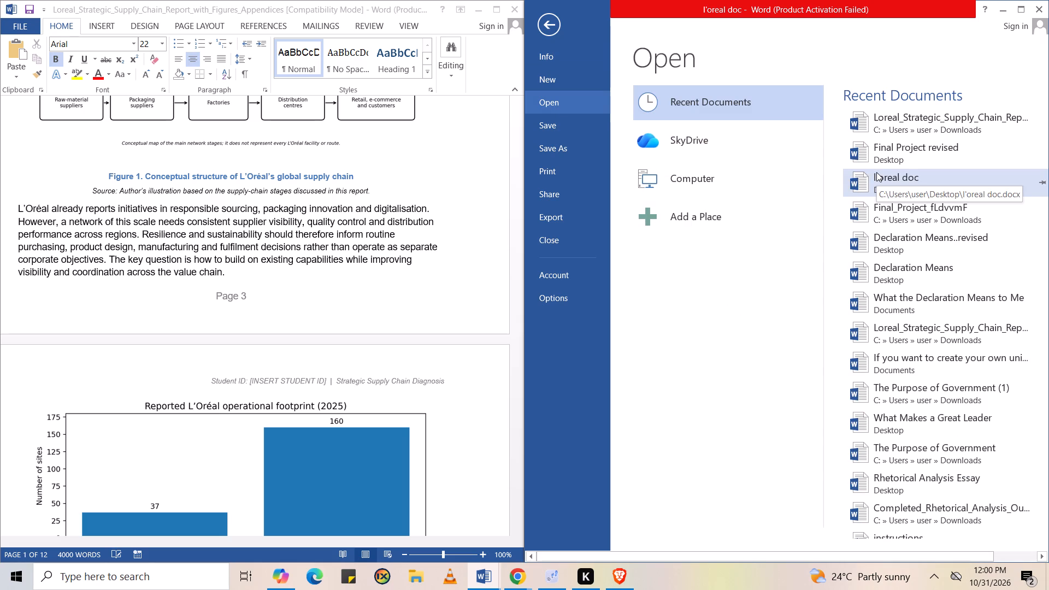
left_click(911, 329)
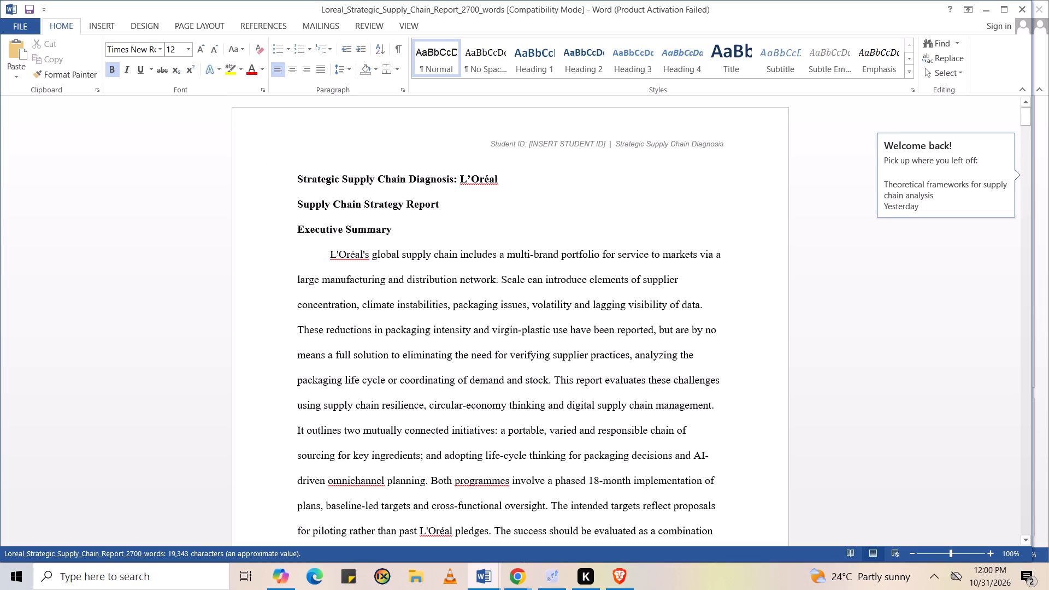
left_click(940, 173)
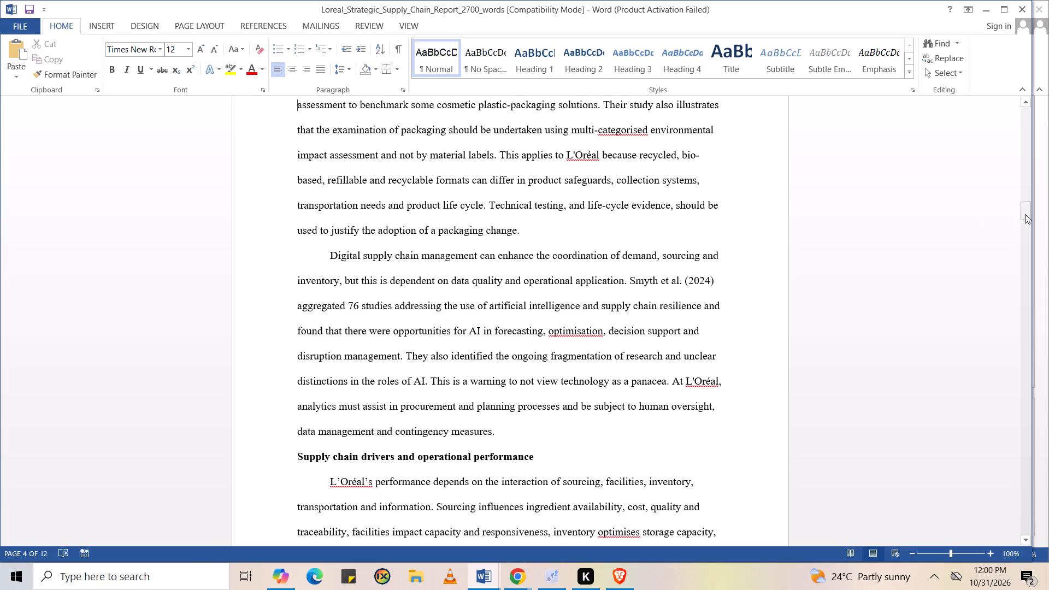
Skim the 2700-word report from its Executive Summary through the figures and the digital transformation section, ending at the packaging indicators chart.
left_click_drag(1024, 214, 1015, 157)
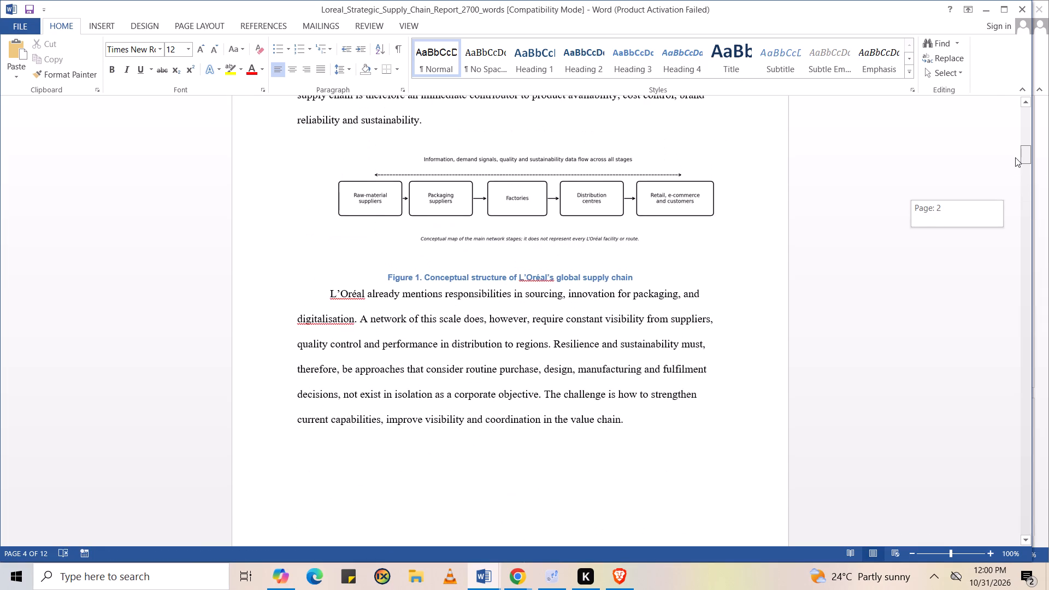
left_click_drag(1015, 157, 994, 99)
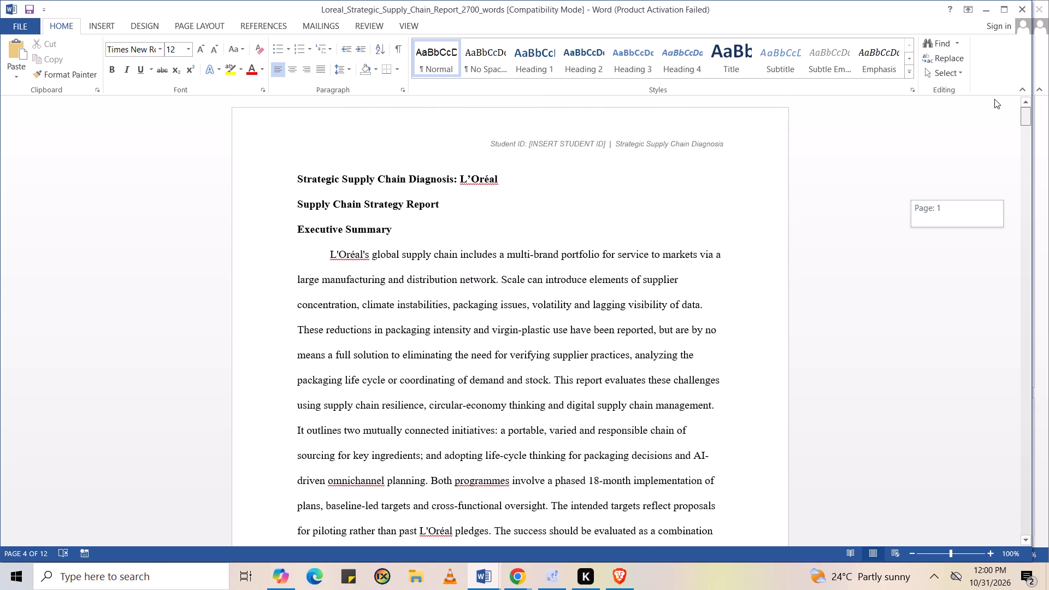
left_click_drag(994, 99, 1014, 190)
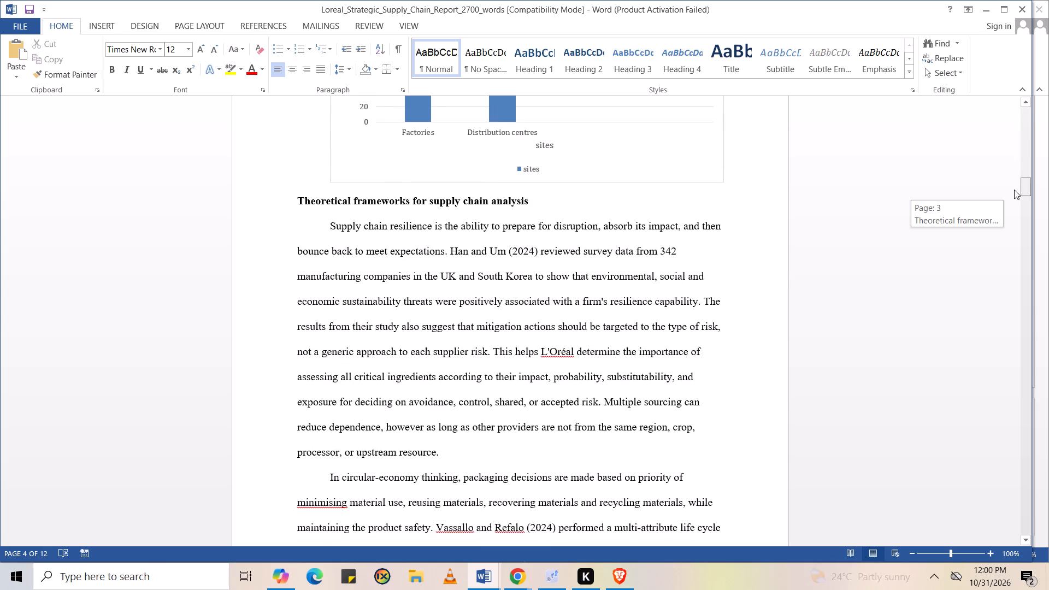
left_click_drag(1014, 190, 1048, 331)
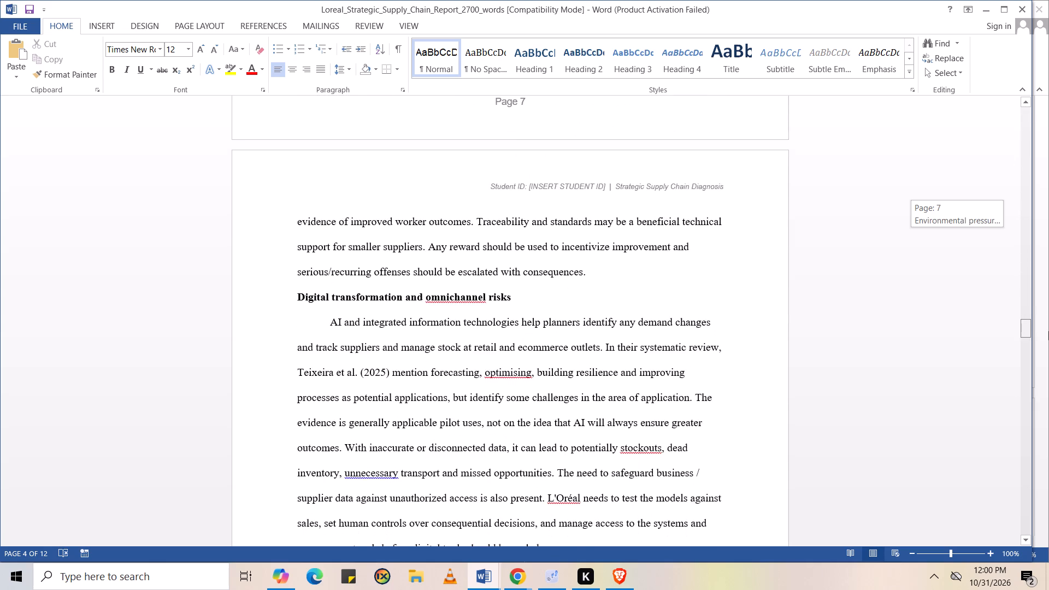
left_click_drag(1048, 331, 1036, 251)
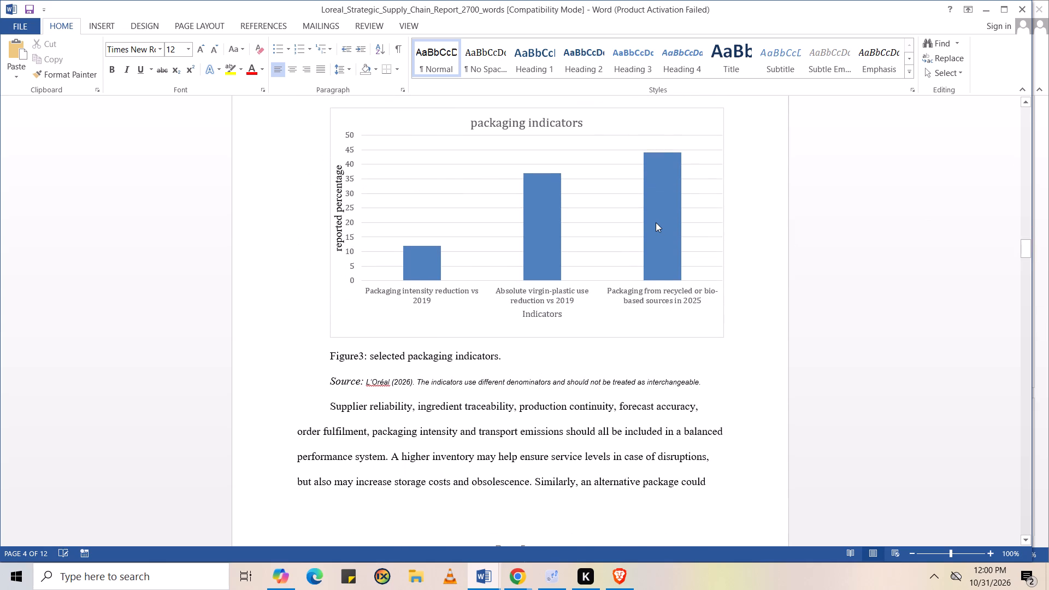
left_click(656, 222)
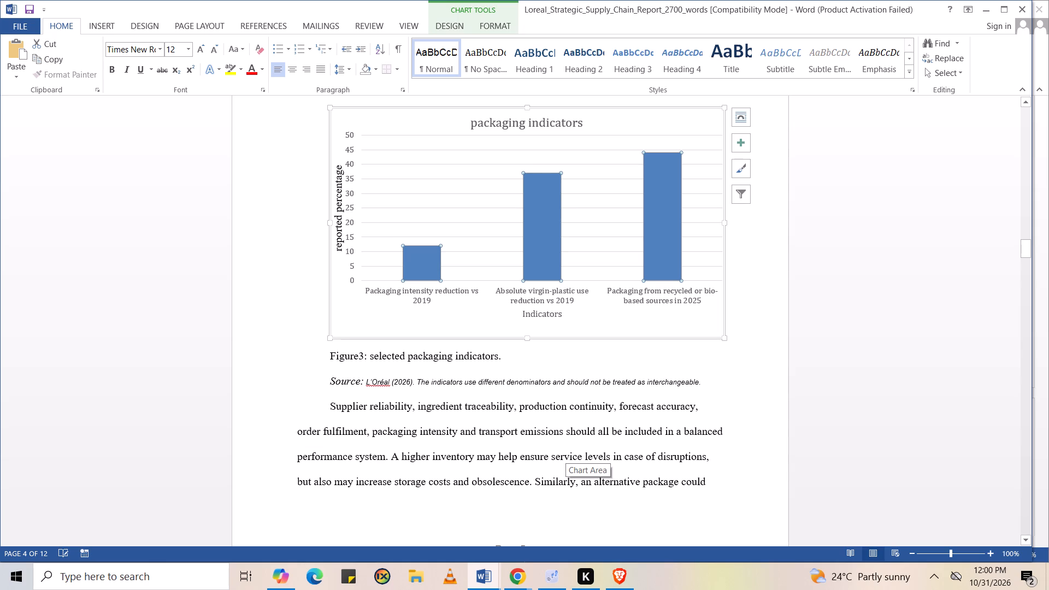
left_click(538, 471)
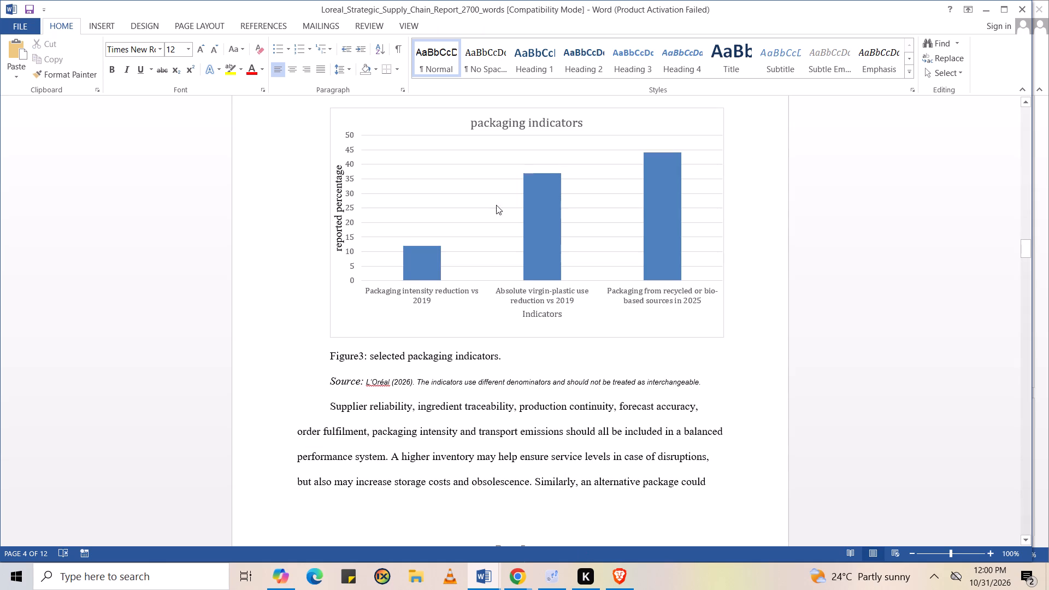
Save a copy of the report to the Desktop as a Word Document named Loreal Strategic Supply Chain Report.
left_click(28, 25)
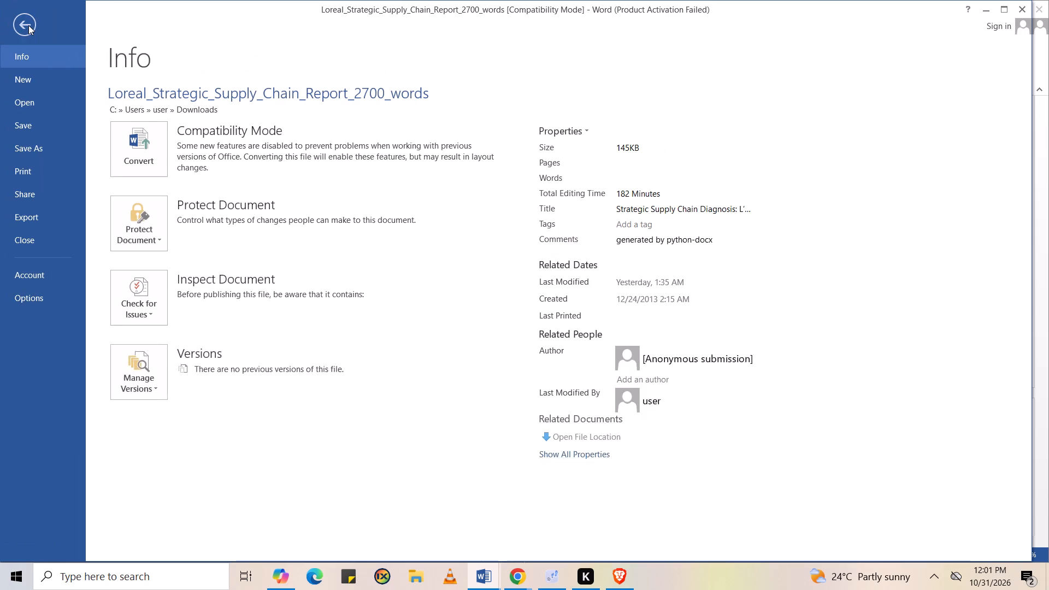
left_click(36, 150)
left_click(360, 198)
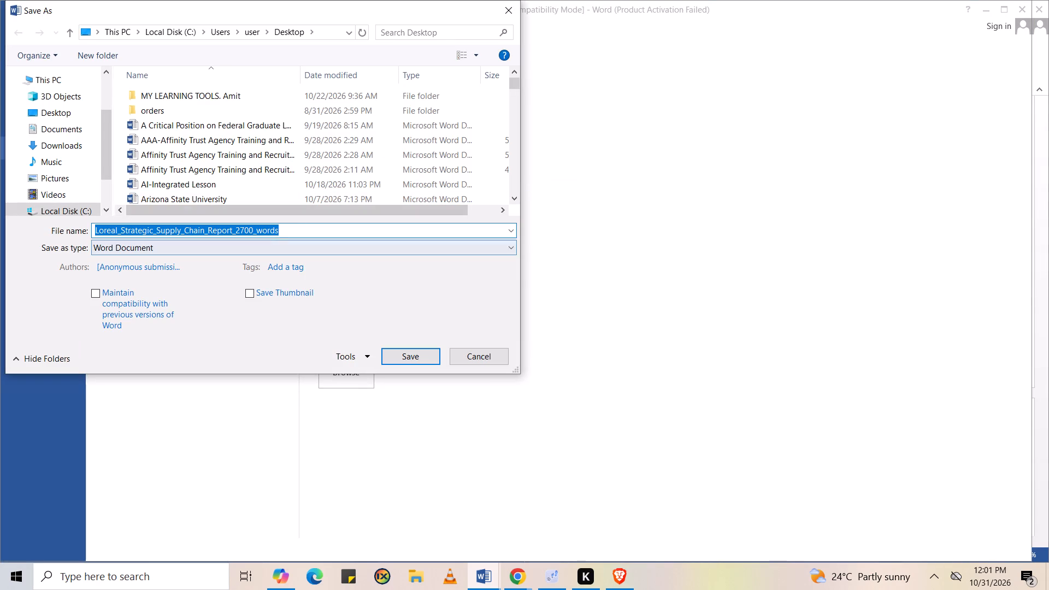
left_click(310, 235)
left_click_drag(310, 235, 231, 222)
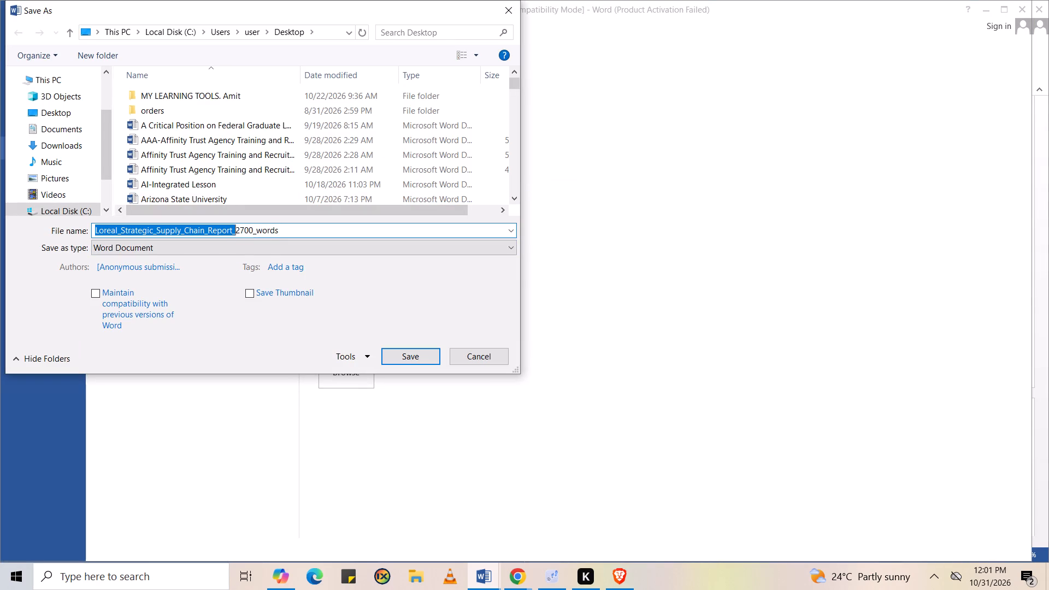
left_click_drag(231, 222, 242, 223)
left_click(266, 235)
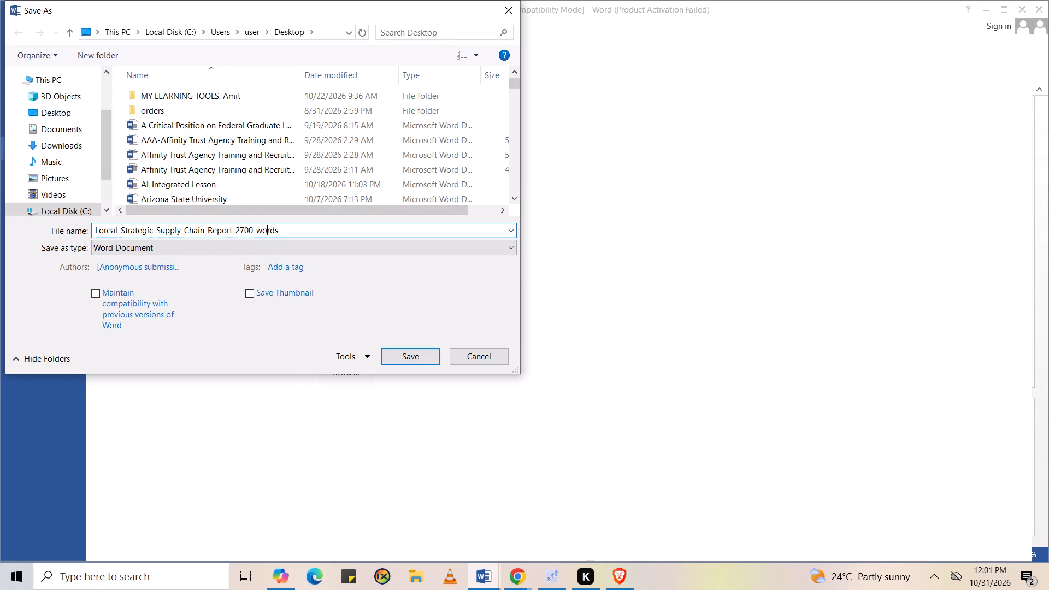
left_click(280, 234)
key("BackSpace")
key("BackSpace")
key("BackSpace")
key("BackSpace")
key("BackSpace")
key("BackSpace")
key("BackSpace")
key("BackSpace")
key("BackSpace")
key("BackSpace")
key("BackSpace")
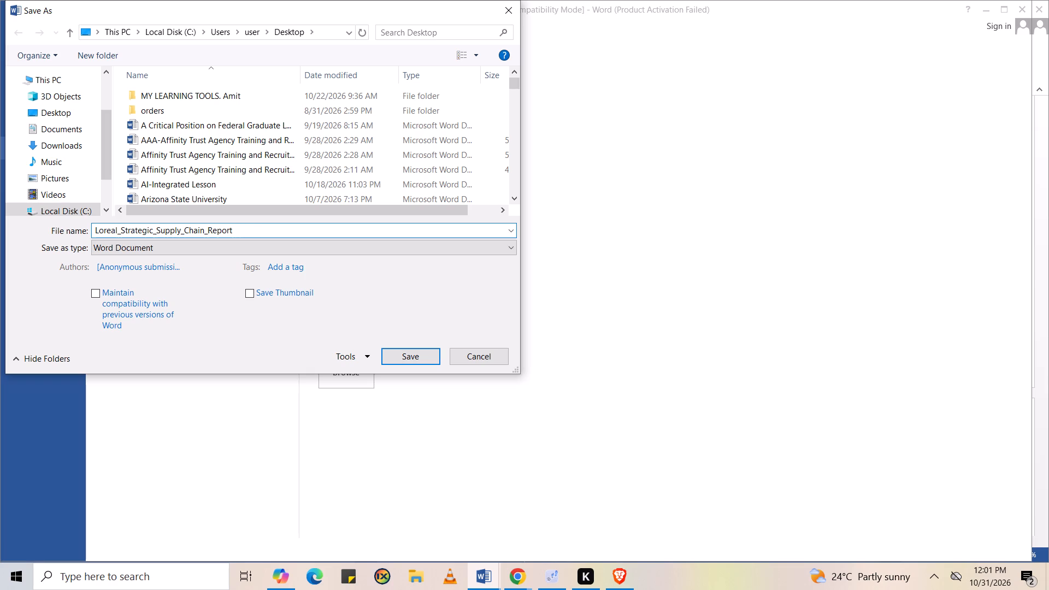
left_click(207, 225)
key("BackSpace")
key("space")
left_click(185, 232)
key("BackSpace")
key("space")
left_click(158, 228)
key("BackSpace")
key("space")
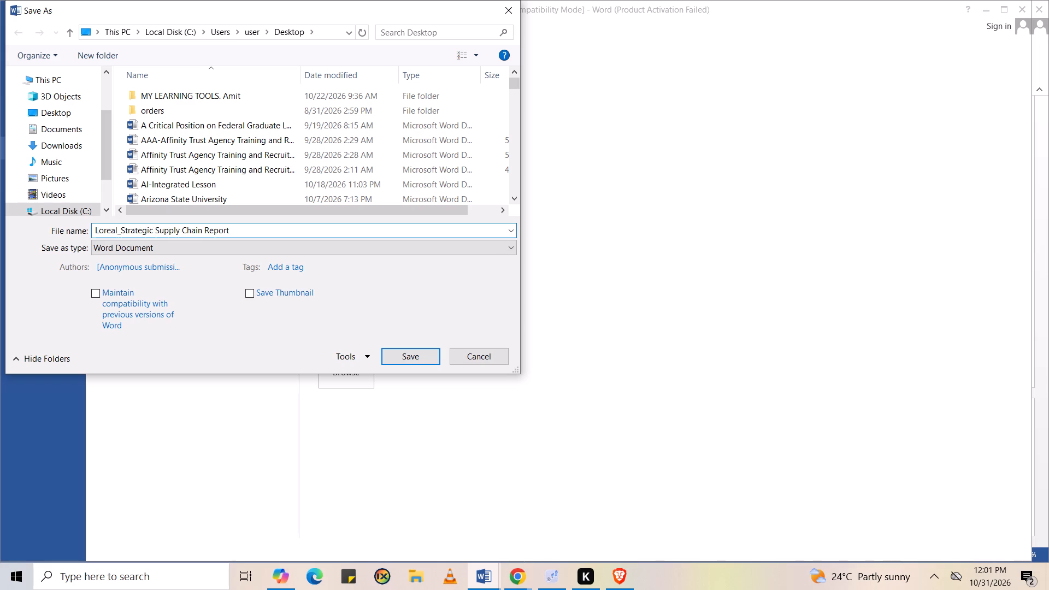
left_click(123, 229)
key("Left")
key("BackSpace")
key("space")
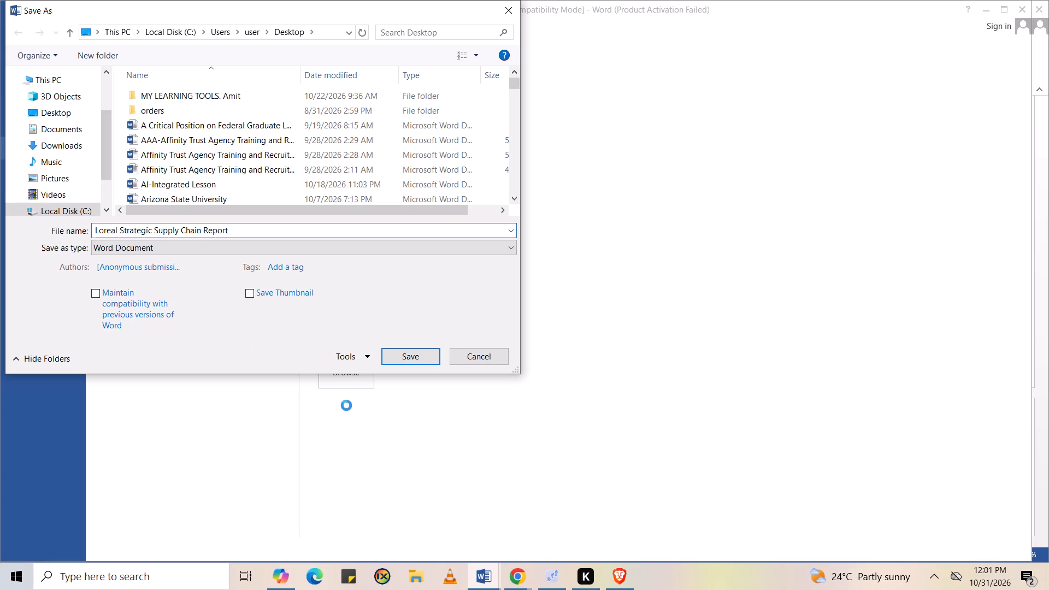
left_click(417, 353)
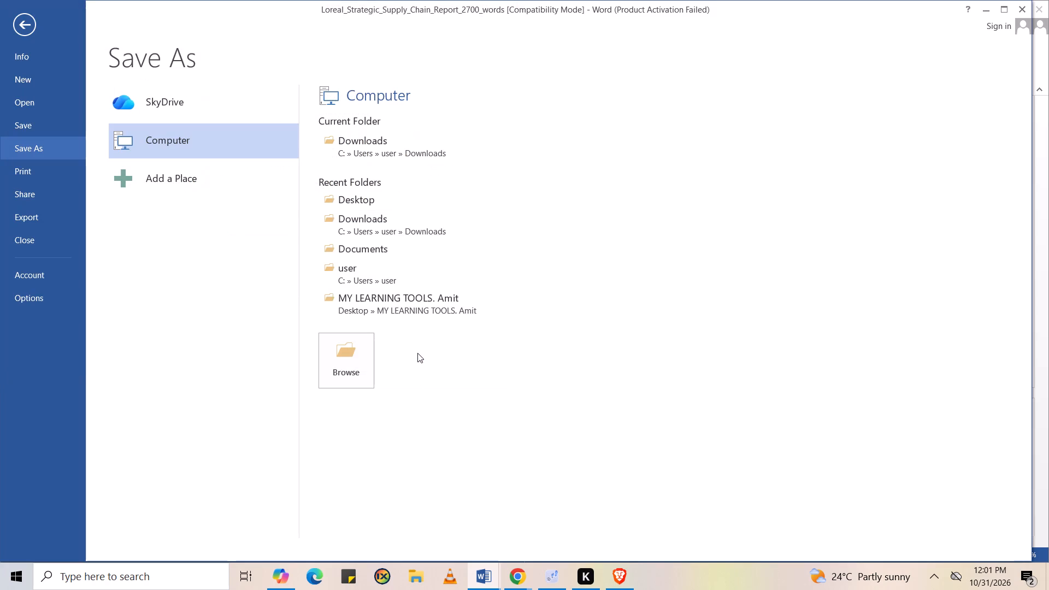
left_click(564, 315)
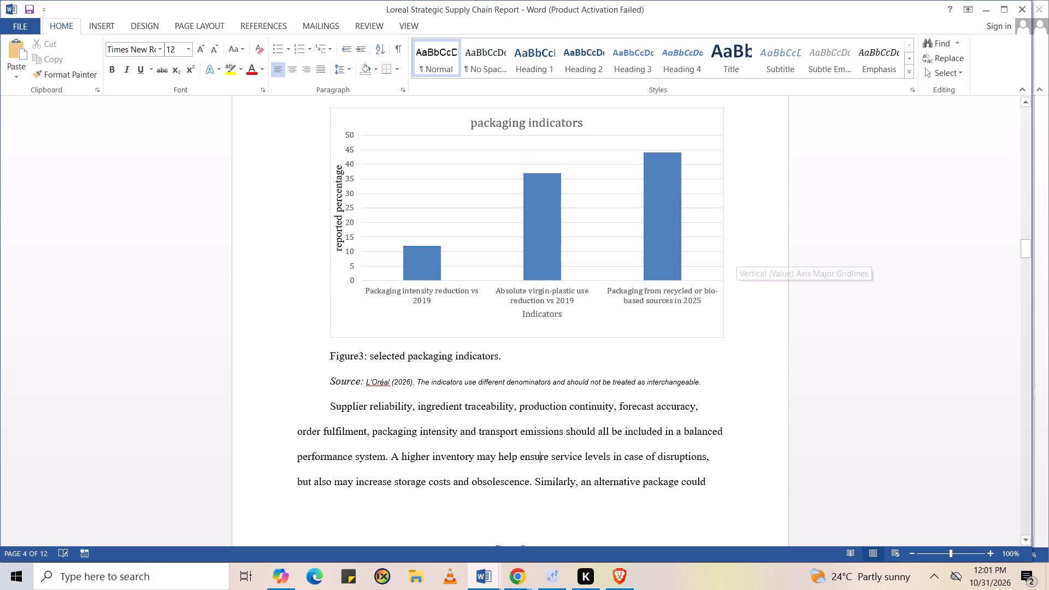
Place the Loreal Strategic Supply Chain Report window on the right half, beside the figures-and-appendices report.
key("super+Right")
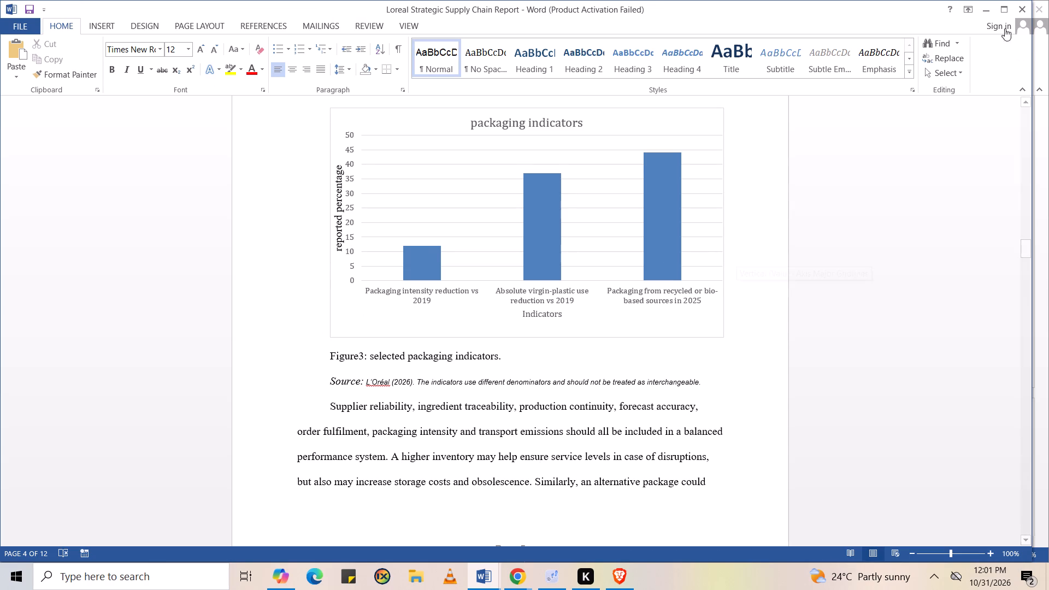
left_click(1007, 9)
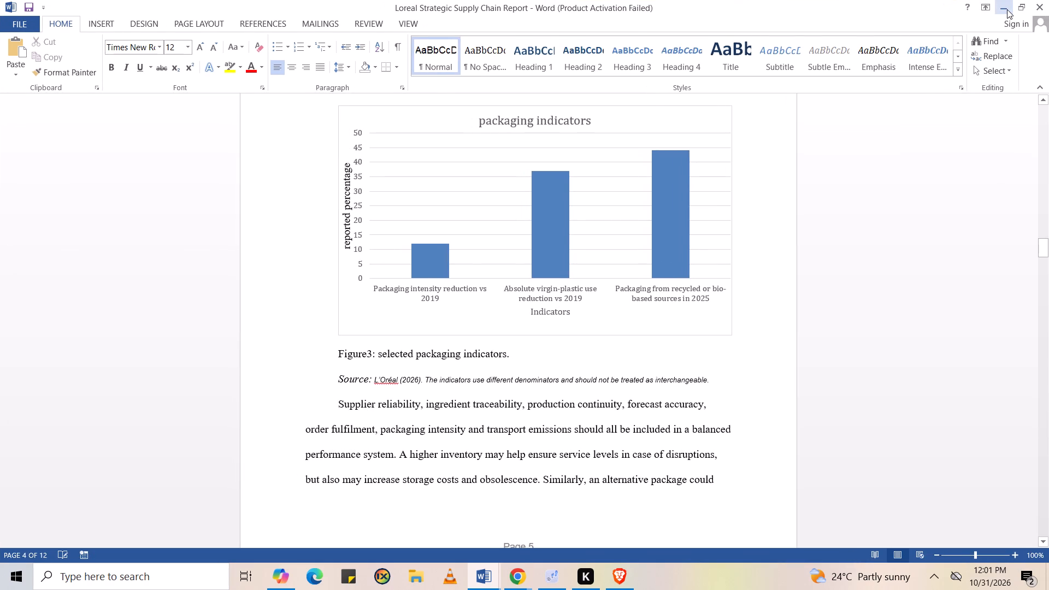
key("super+Right")
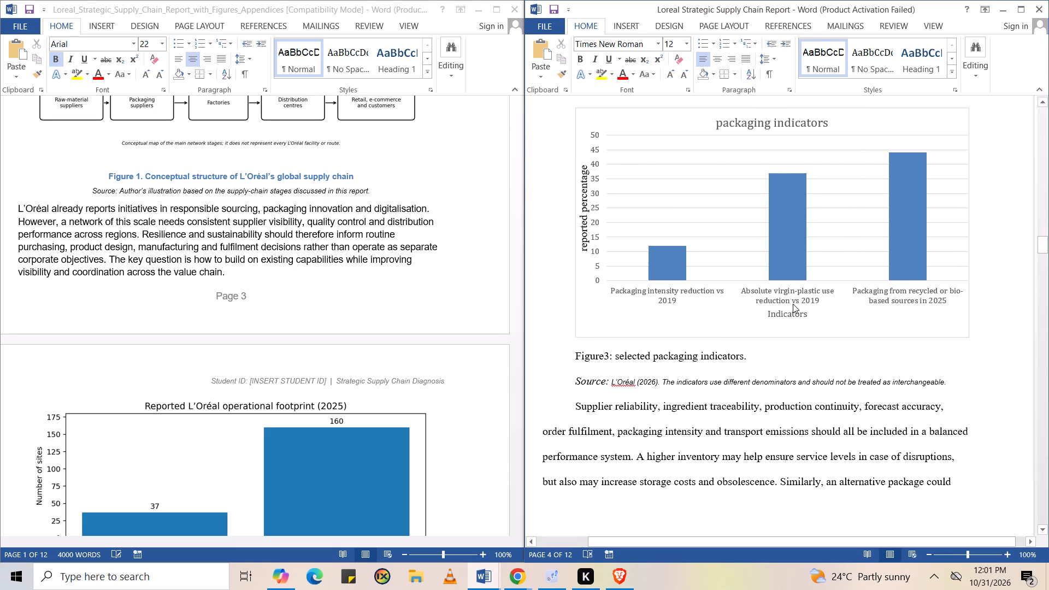
Correct the packaging indicators chart's caption label to "Figure 3:" and retype the first letter of "selected".
left_click(602, 355)
key("space")
left_click(620, 356)
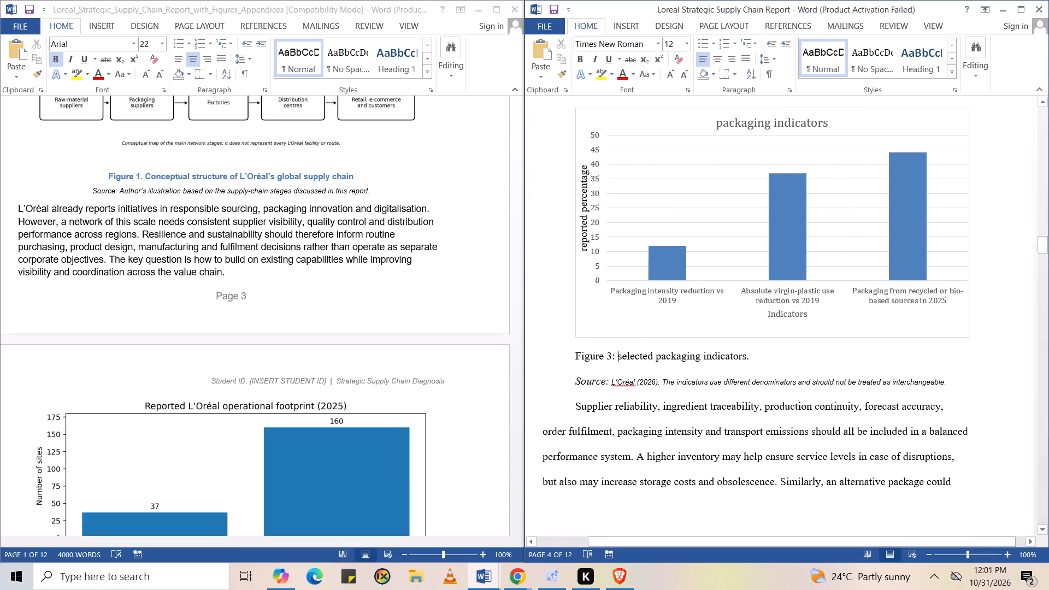
key("BackSpace")
key("space")
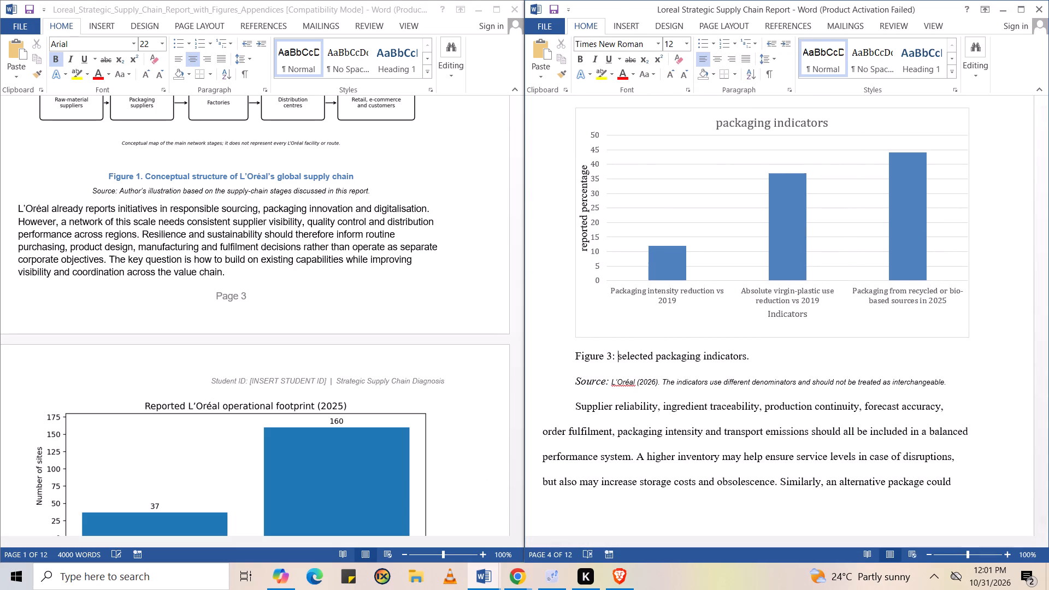
key("Delete")
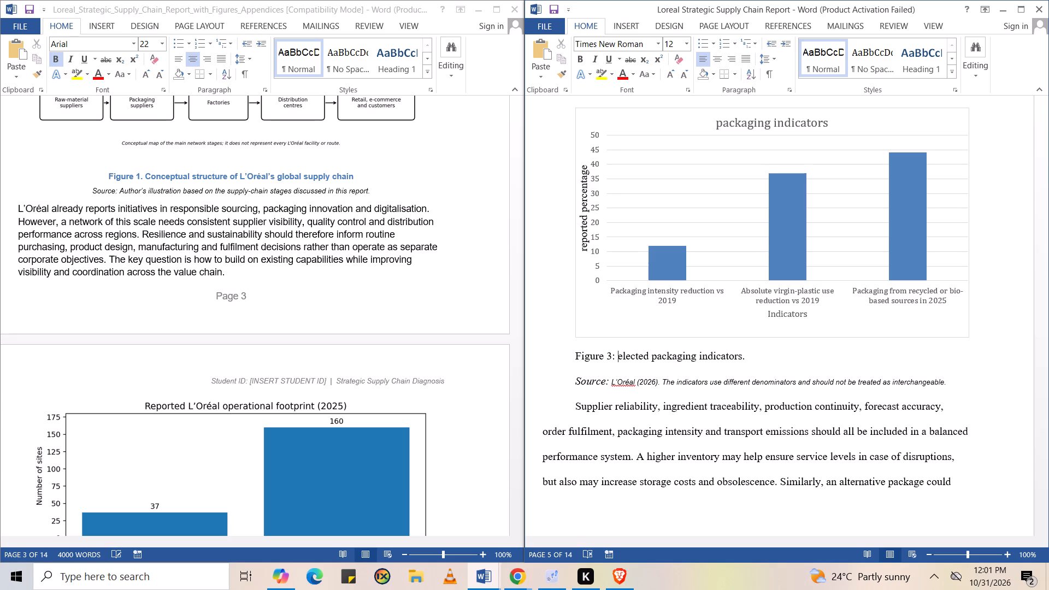
key("s")
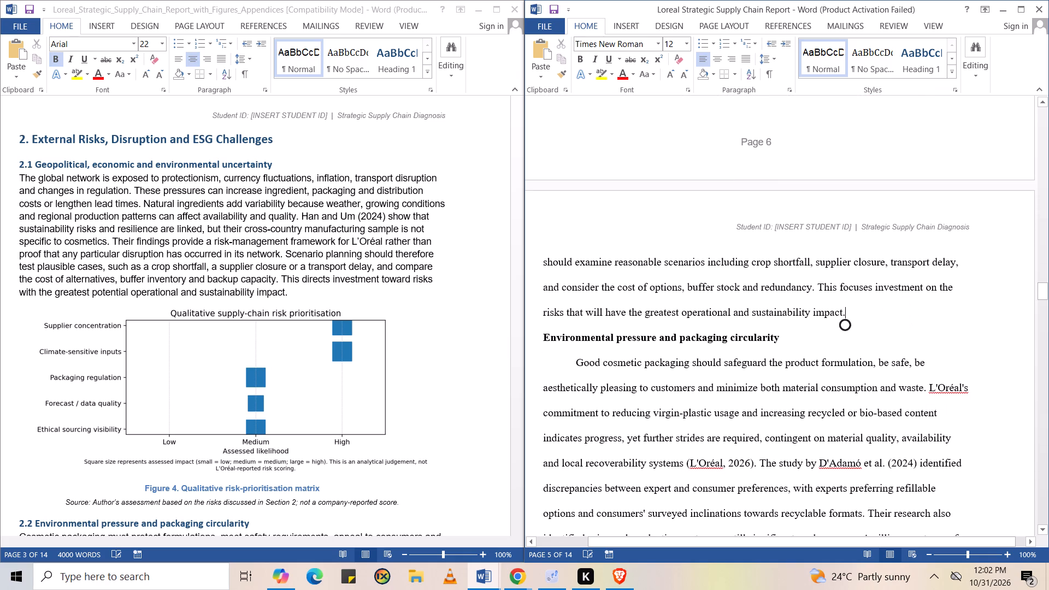
Add an empty, unindented paragraph just above the heading Environmental pressure and packaging circularity.
key("Return")
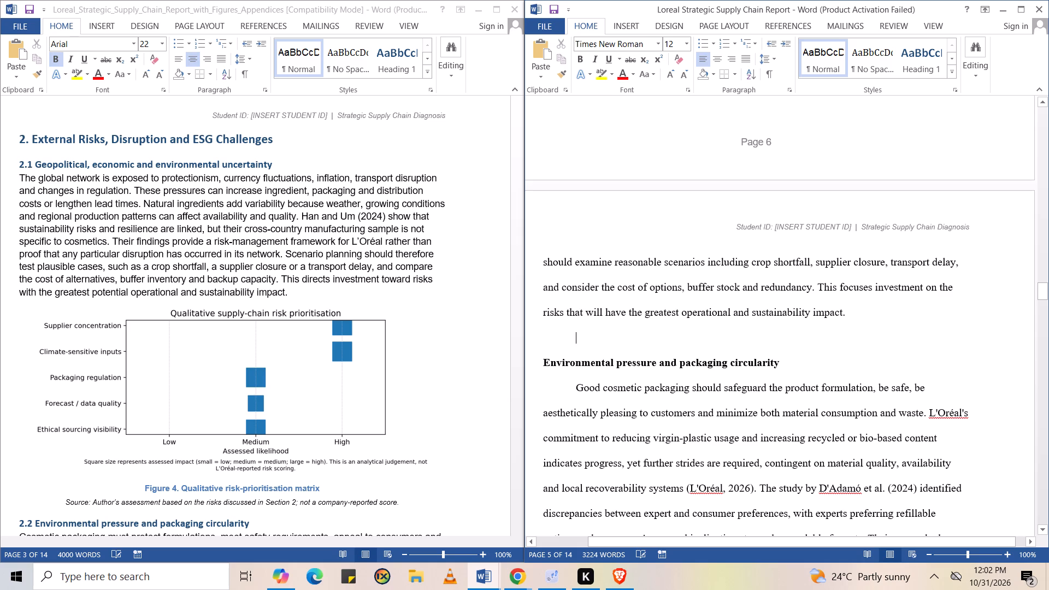
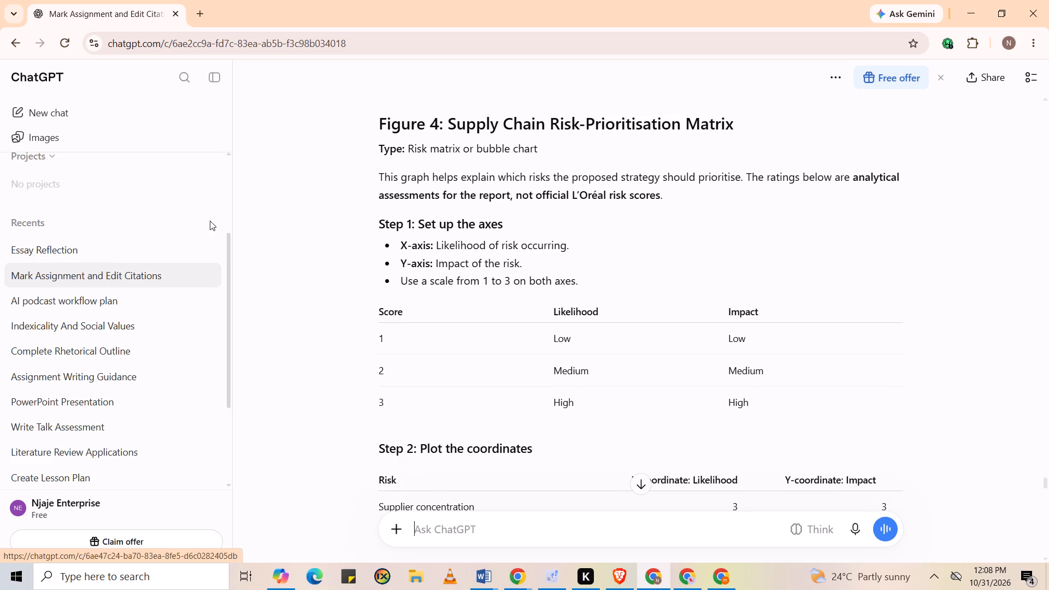
Switch to the Loreal Strategic Supply Chain Report in Word and maximise its window.
left_click(500, 582)
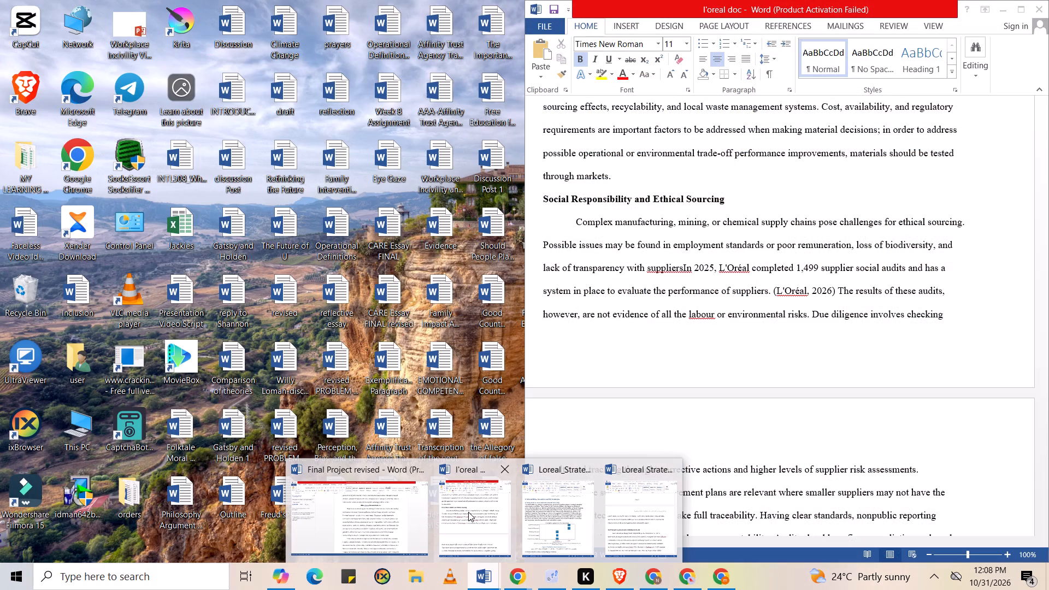
left_click(637, 523)
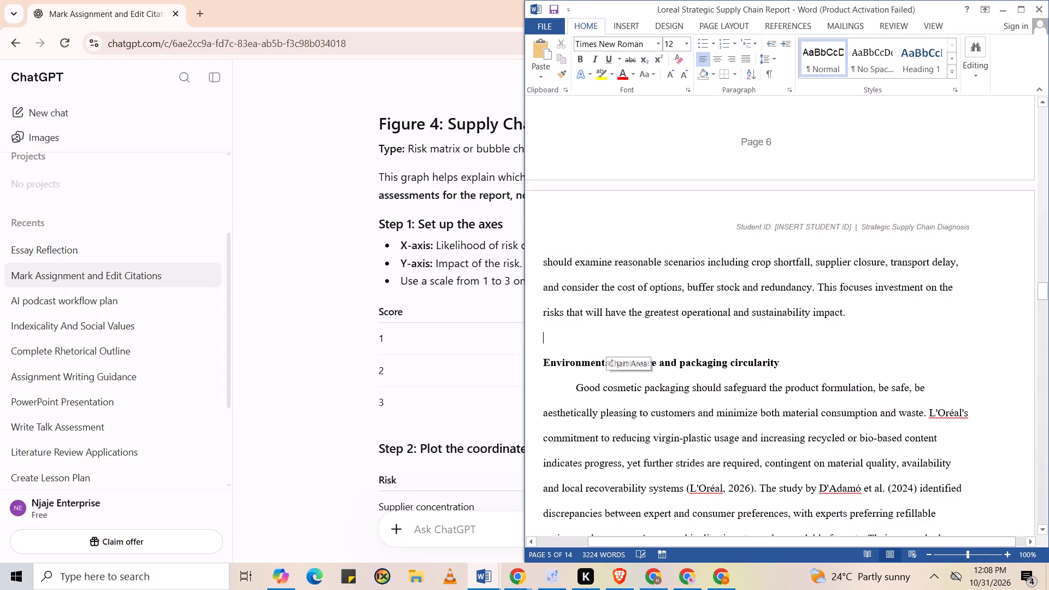
left_click(1019, 2)
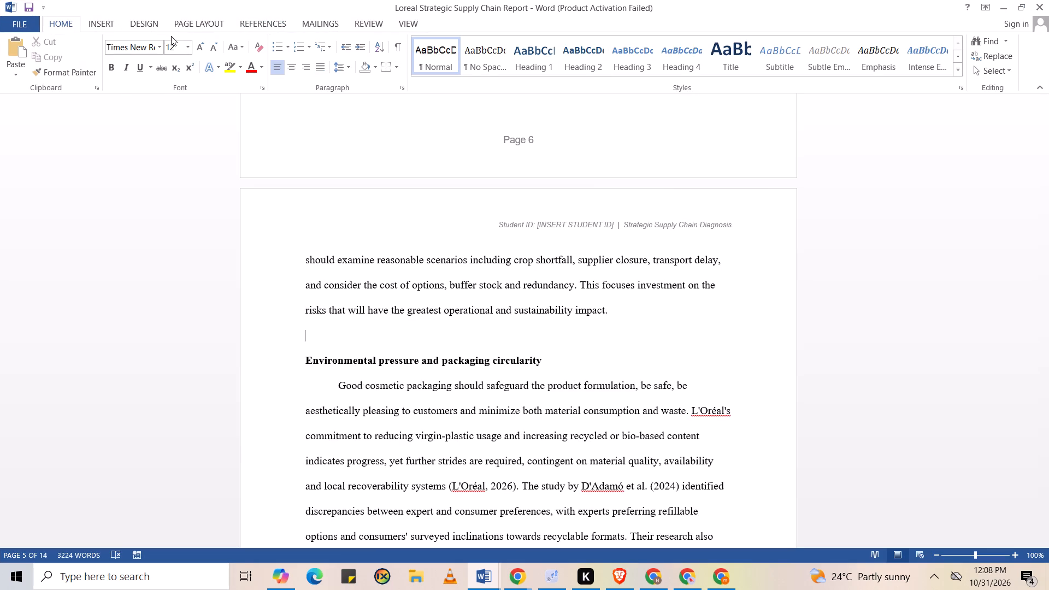
Look through the chart types available for insertion into the report, from Combo up to Templates, and leave without inserting one.
left_click(103, 21)
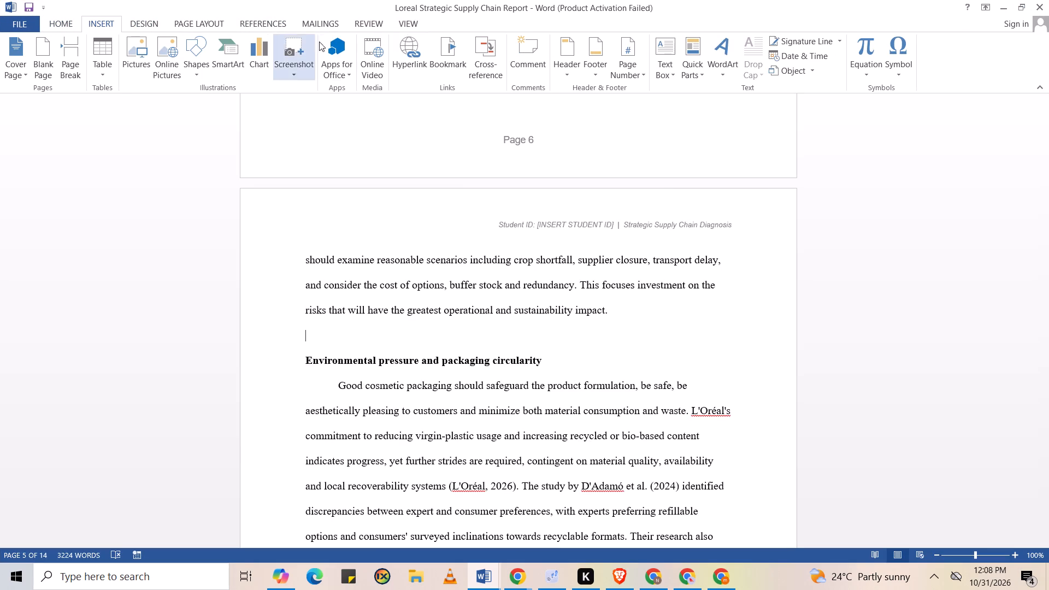
left_click(266, 58)
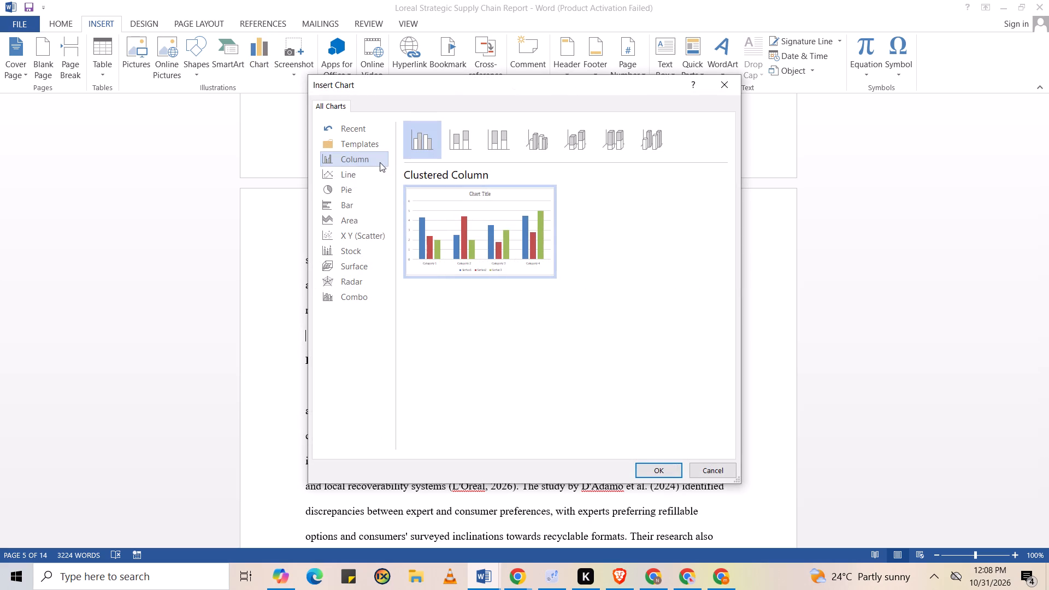
left_click(365, 291)
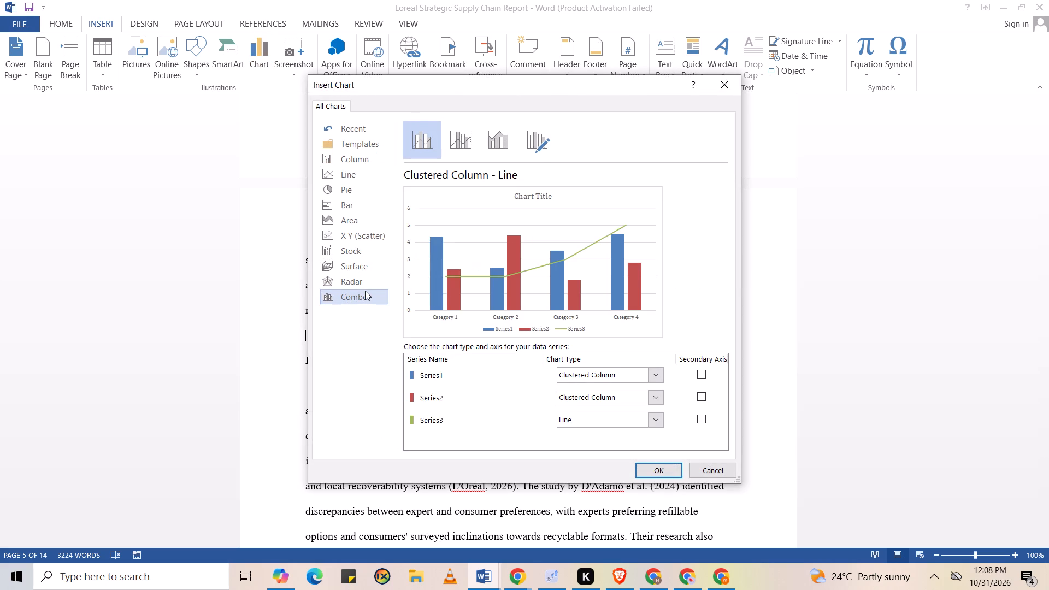
left_click(362, 282)
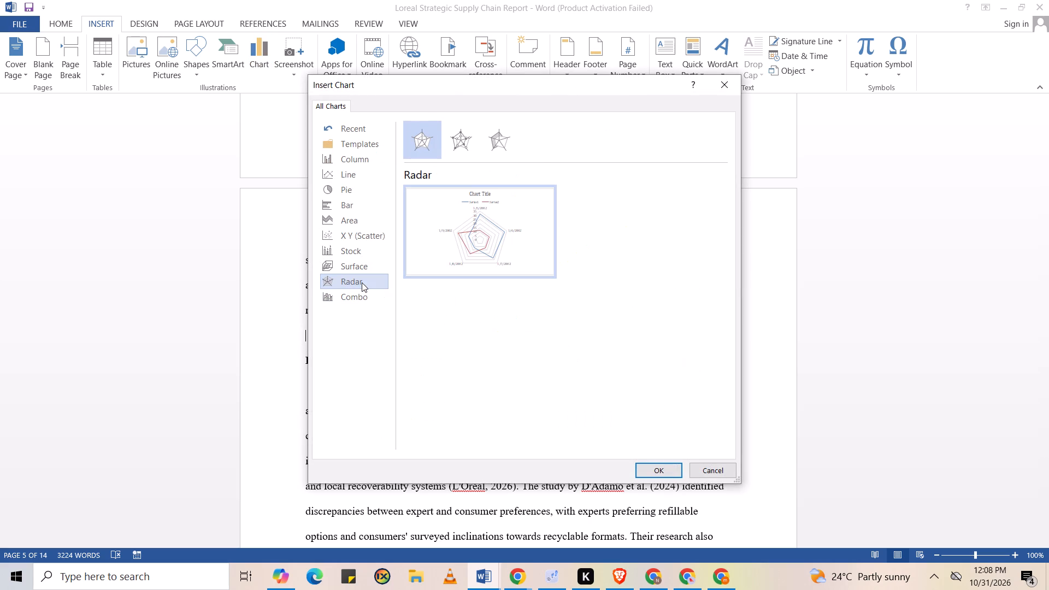
left_click(361, 268)
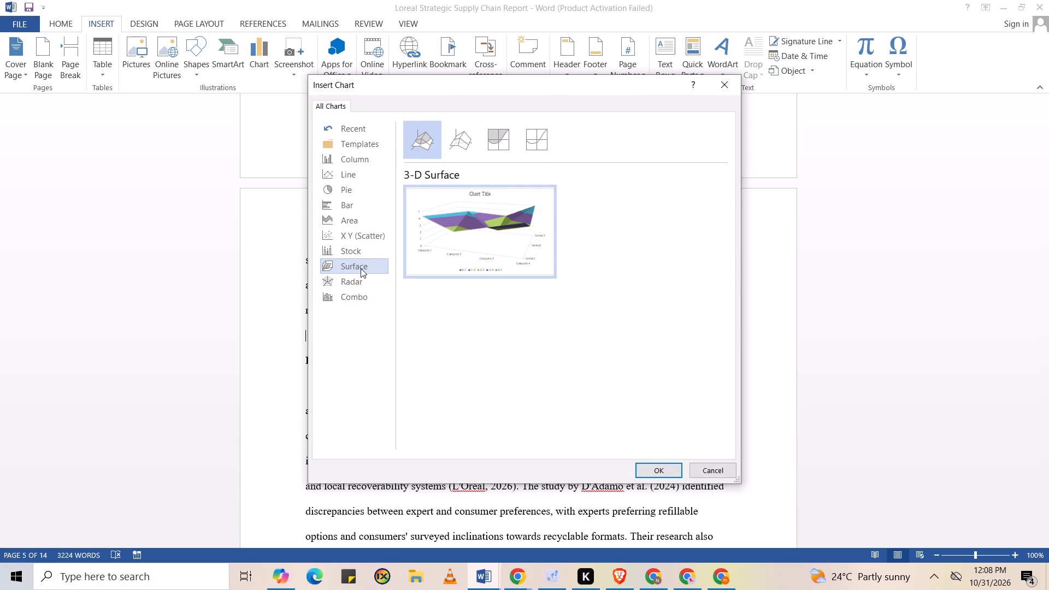
left_click(358, 249)
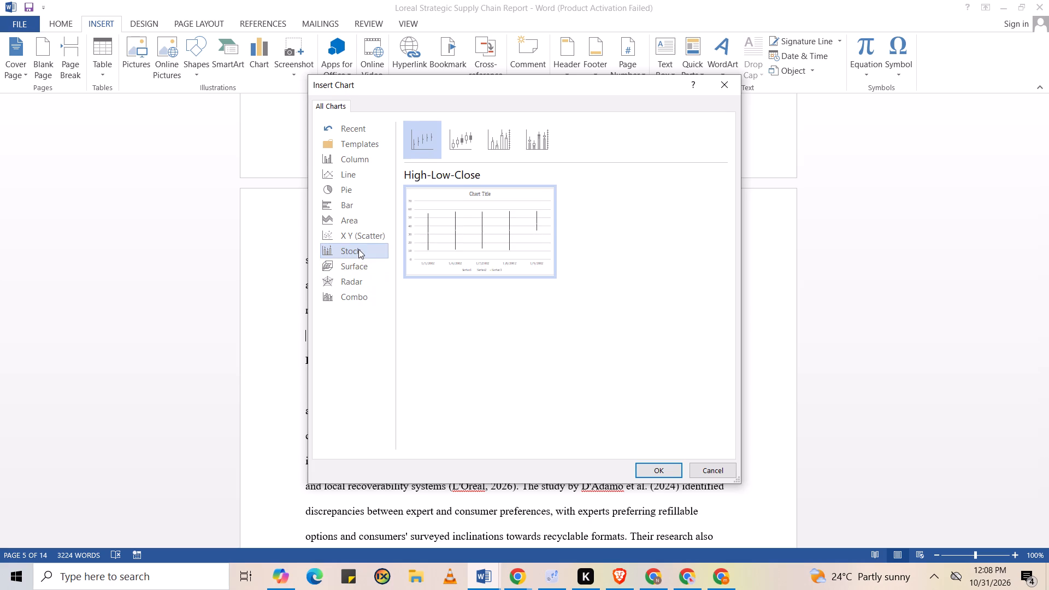
left_click(356, 237)
left_click(349, 215)
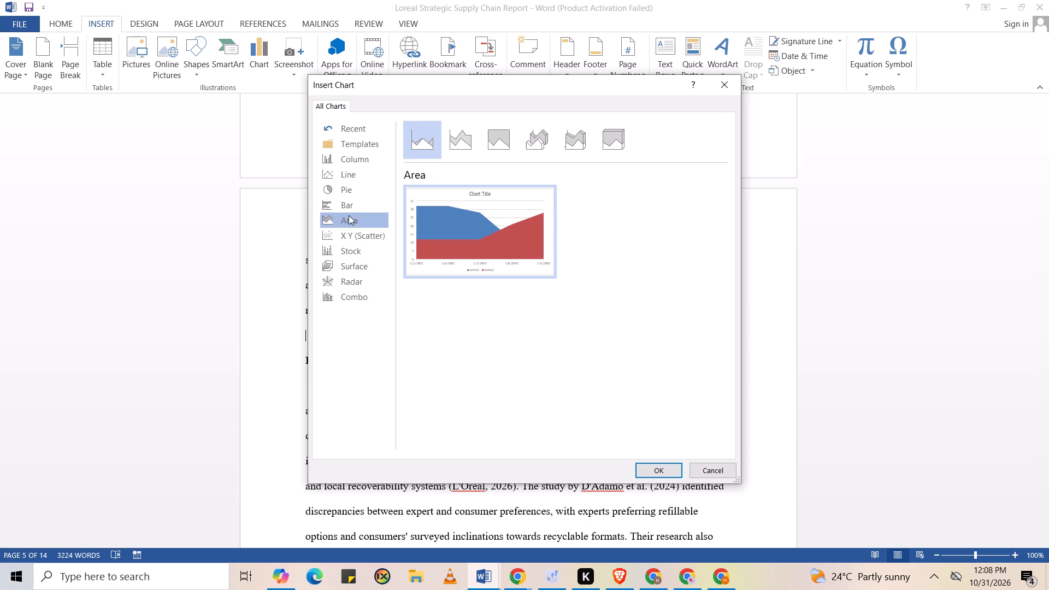
left_click(347, 205)
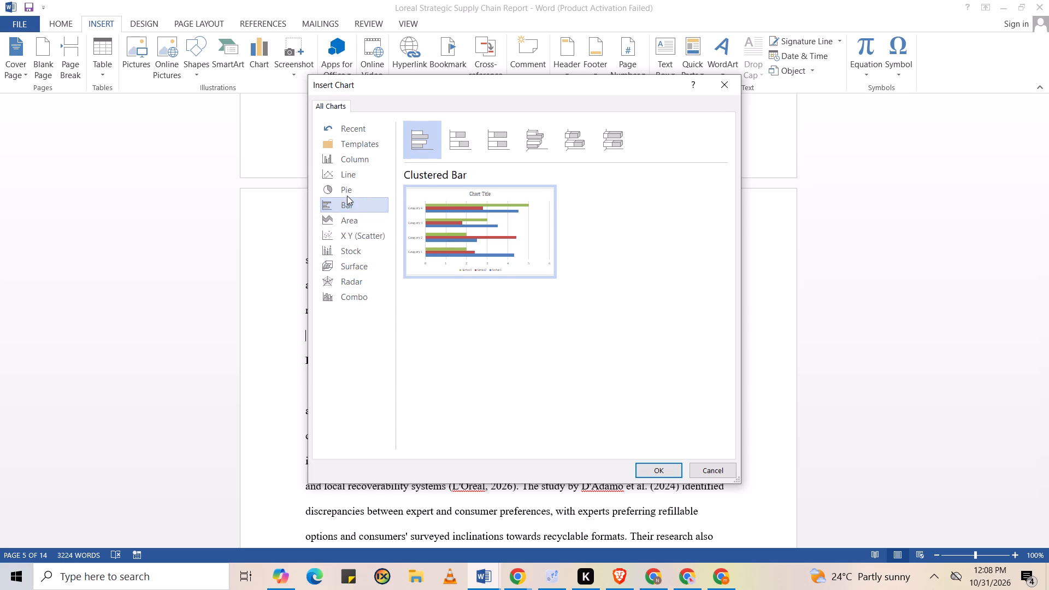
left_click(347, 196)
left_click(350, 175)
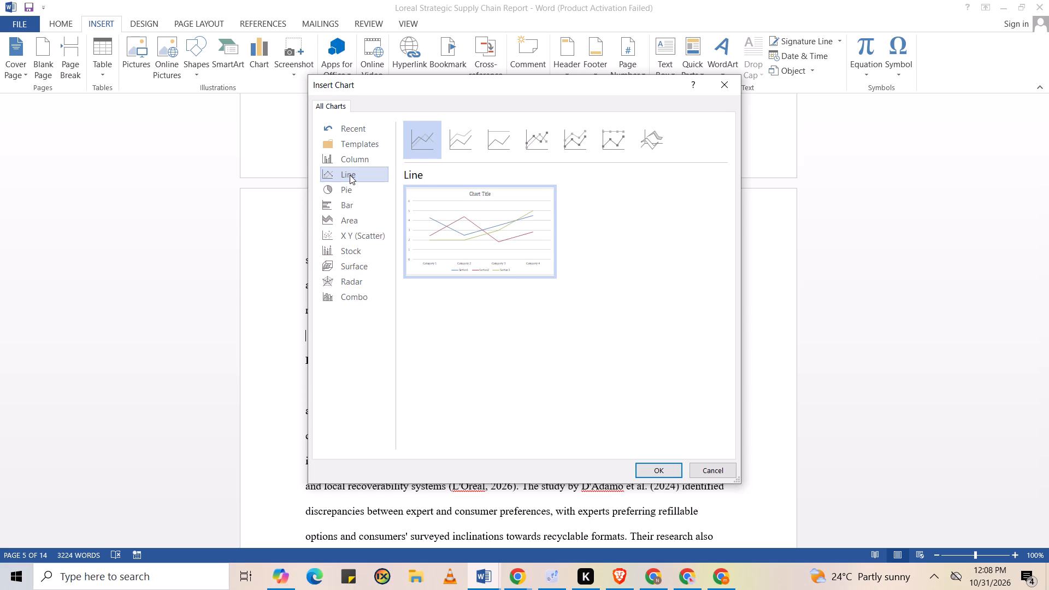
left_click(357, 161)
left_click(358, 146)
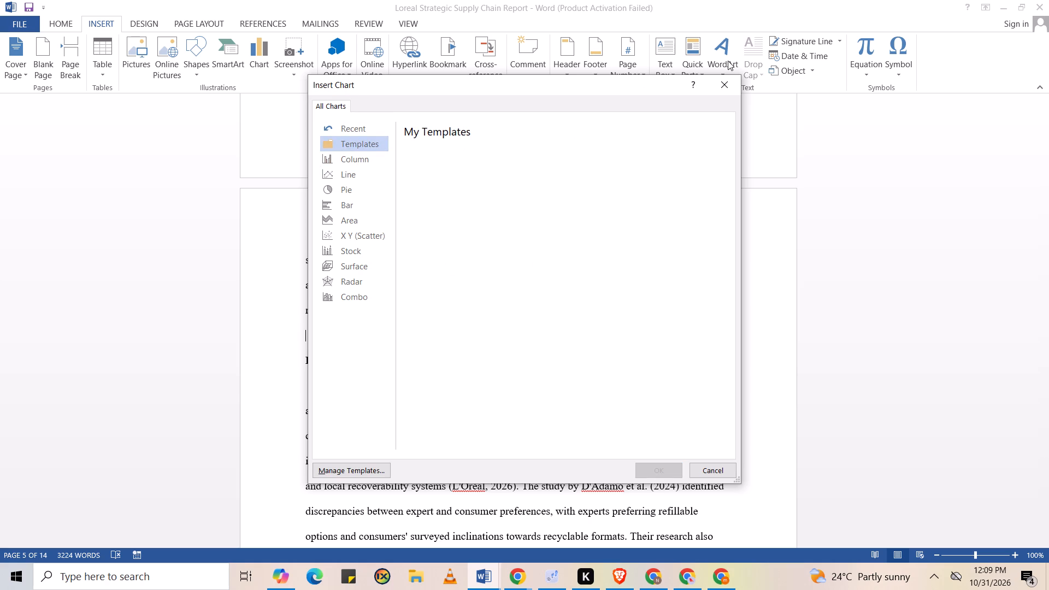
left_click(723, 87)
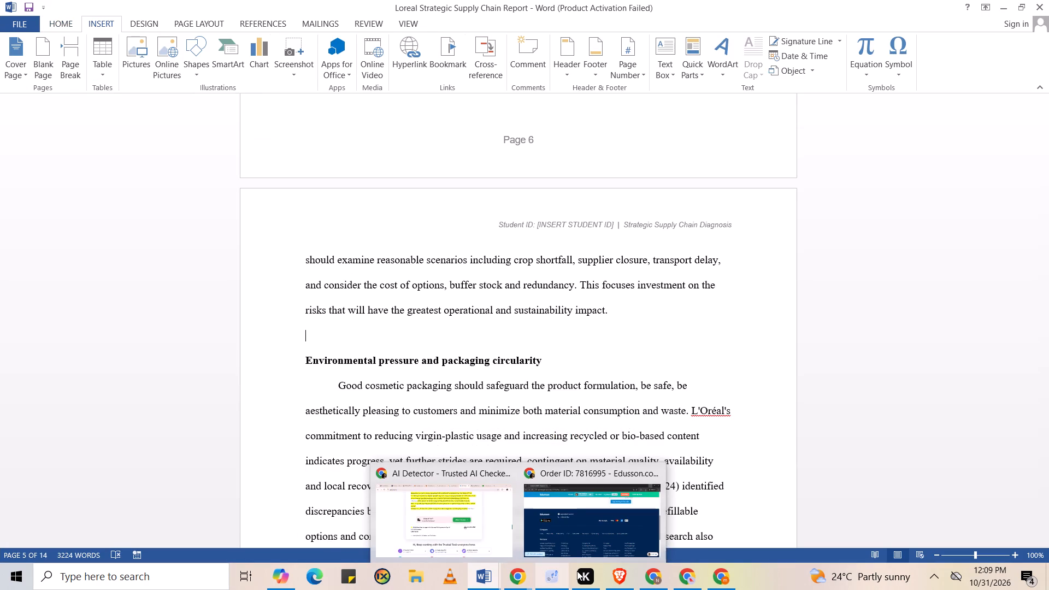
Switch back to the "Mark Assignment and Edit Citations" conversation in ChatGPT and examine the implementation activities' start and end months.
left_click(657, 578)
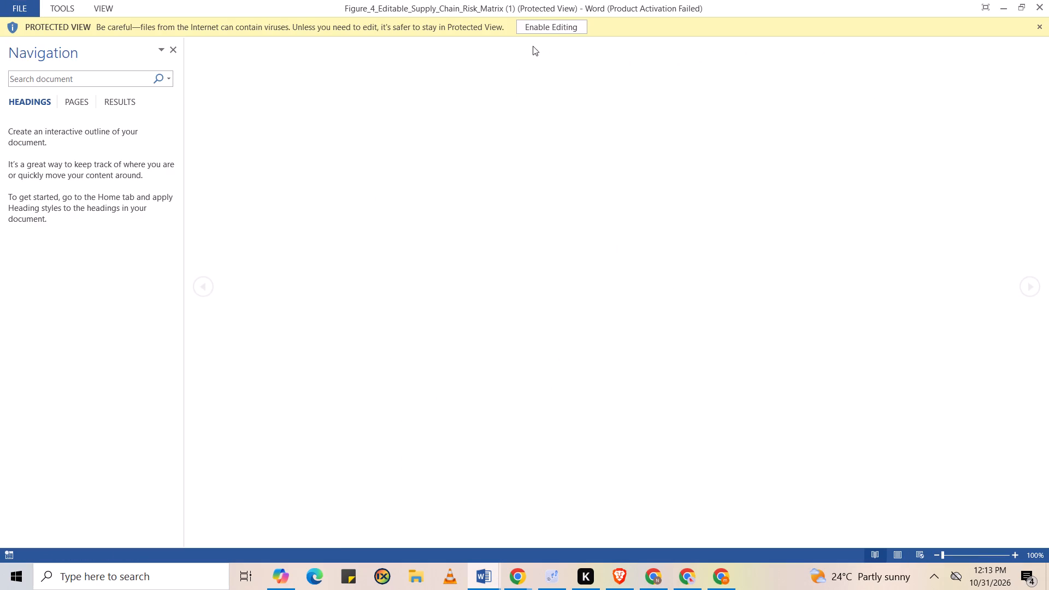
Enable editing in the newly downloaded Figure 4 risk matrix document and check its table cells.
left_click(545, 28)
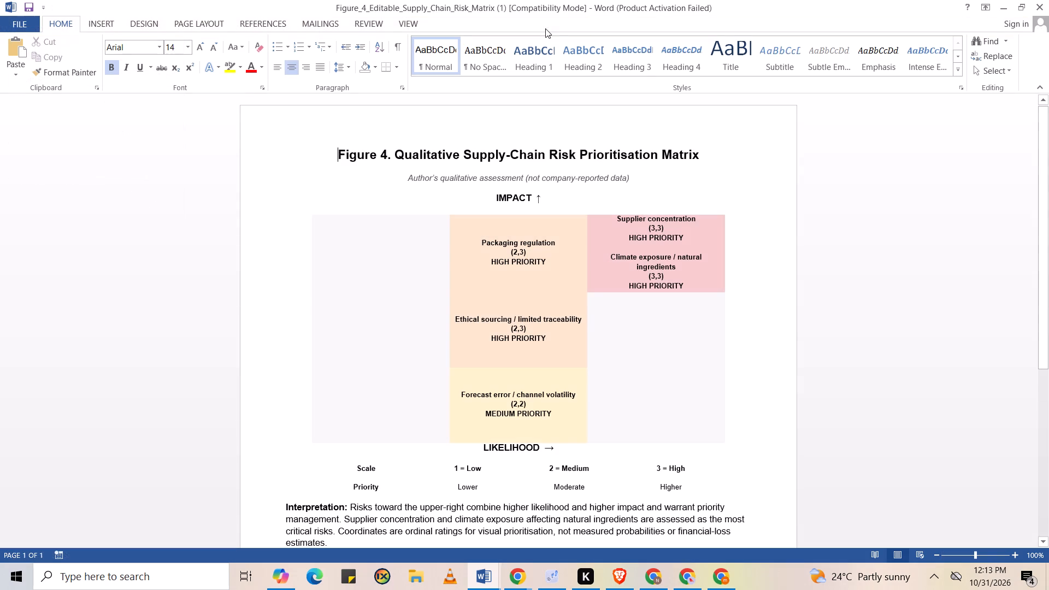
left_click(579, 296)
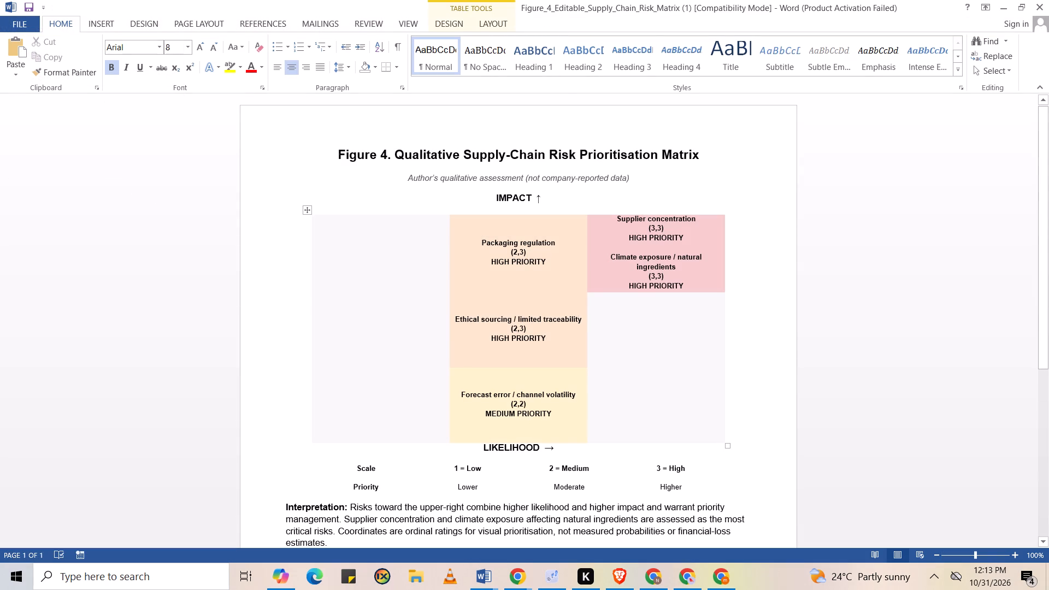
left_click(445, 286)
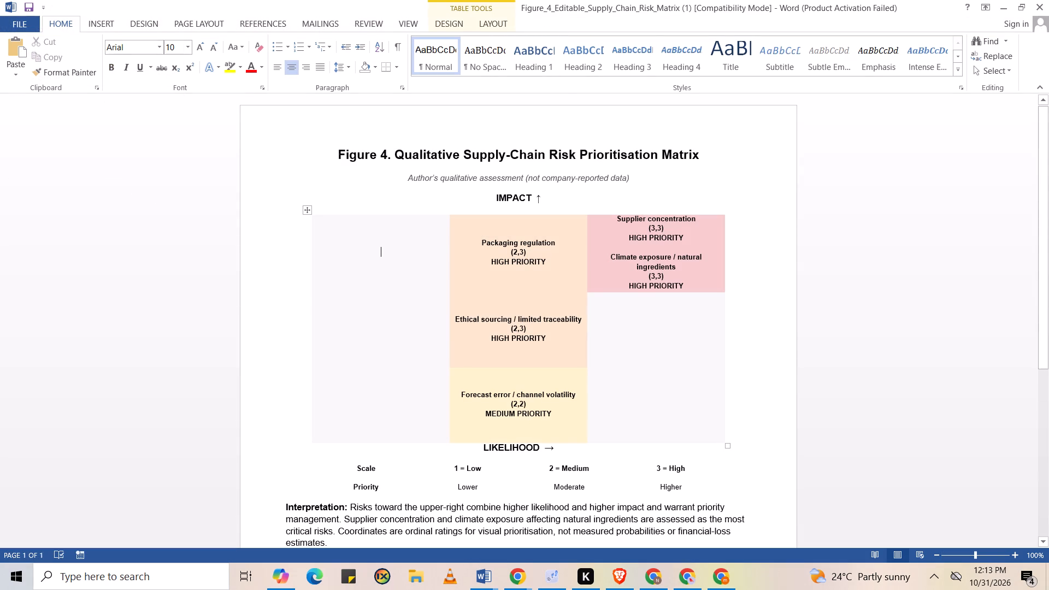
left_click(476, 260)
left_click(383, 253)
Reposition the risk matrix table, centring it directly beneath the "Author's qualitative assessment (not company-reported data)" line.
left_click_drag(307, 213, 375, 249)
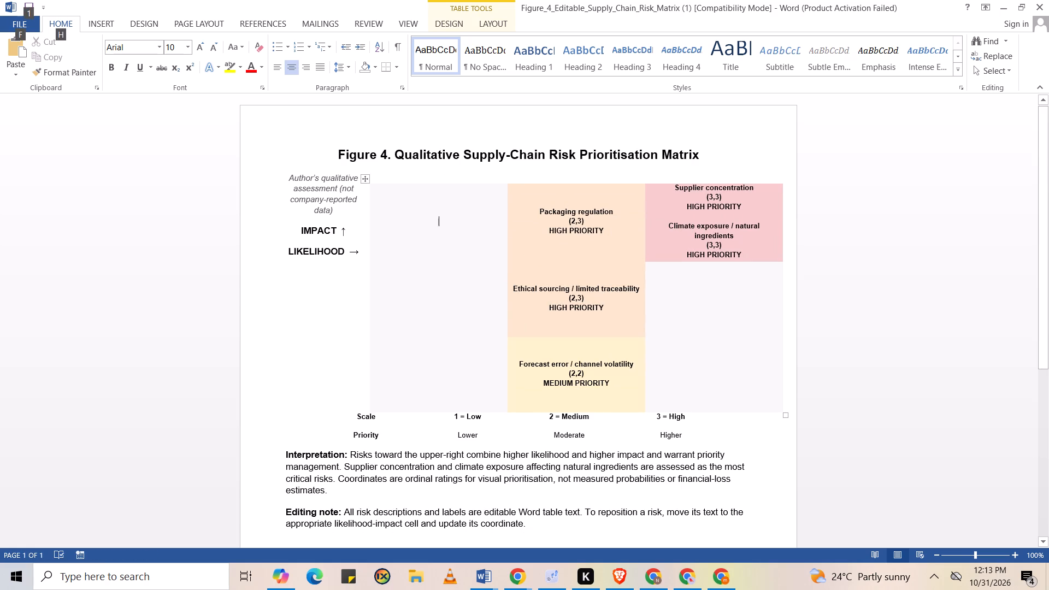
key("alt+z")
key("alt+z")
key("alt+z")
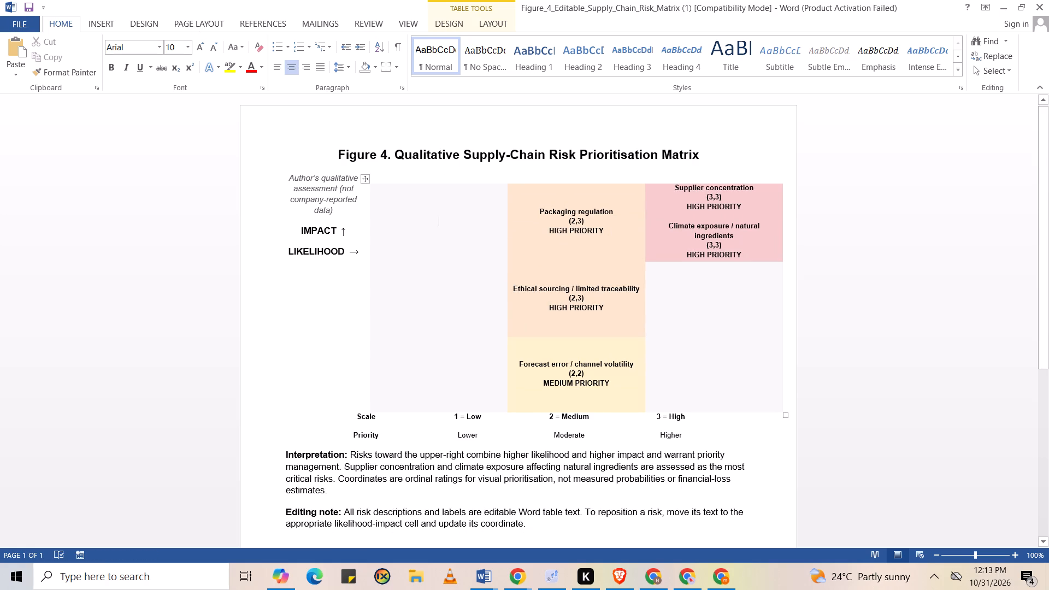
key("alt+z")
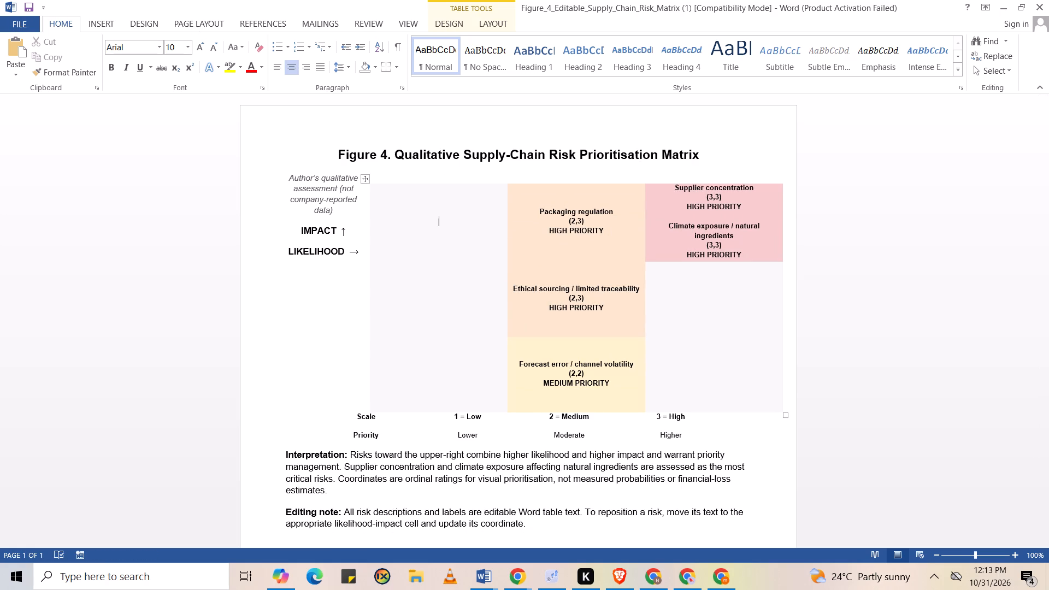
left_click(375, 249)
key("alt+z")
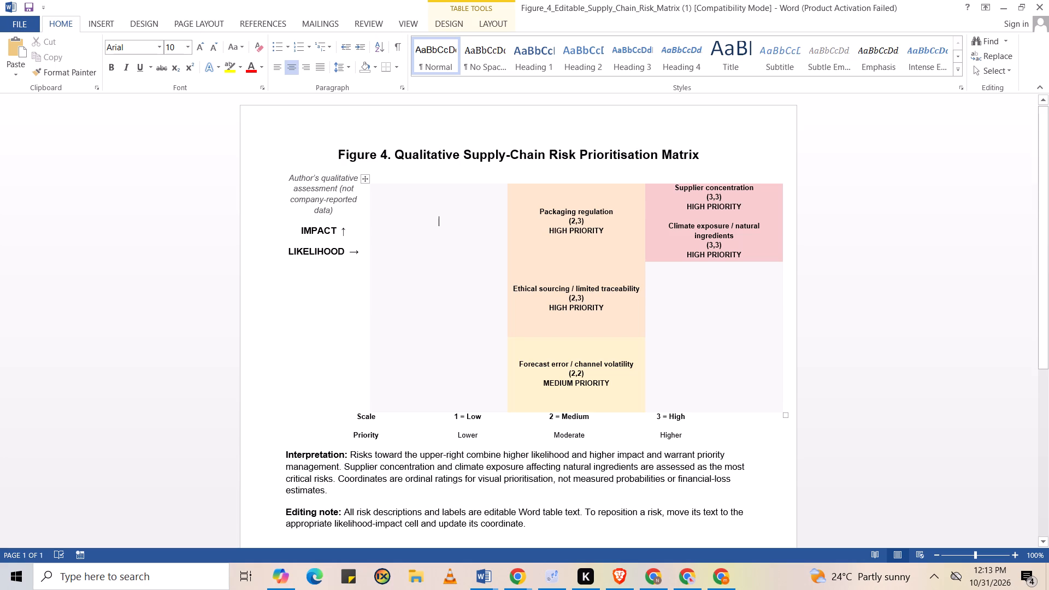
left_click_drag(367, 181, 351, 191)
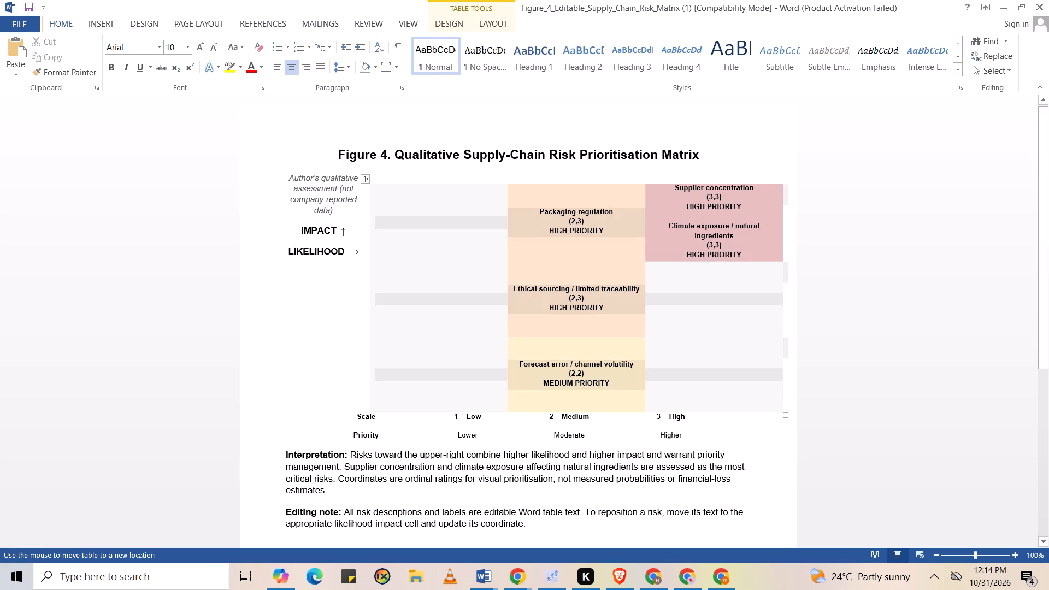
left_click_drag(351, 191, 312, 196)
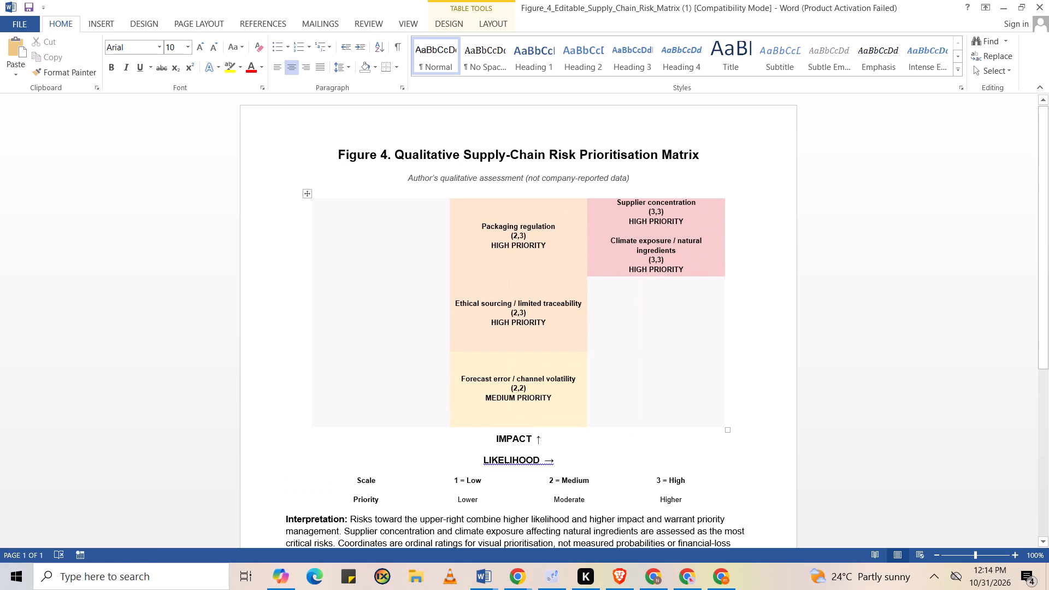
left_click(372, 216)
left_click_drag(321, 190, 358, 195)
left_click_drag(358, 195, 362, 196)
Delete the line "Author's qualitative assessment (not company-reported data)" beneath the Figure 4 title.
left_click_drag(640, 179, 515, 158)
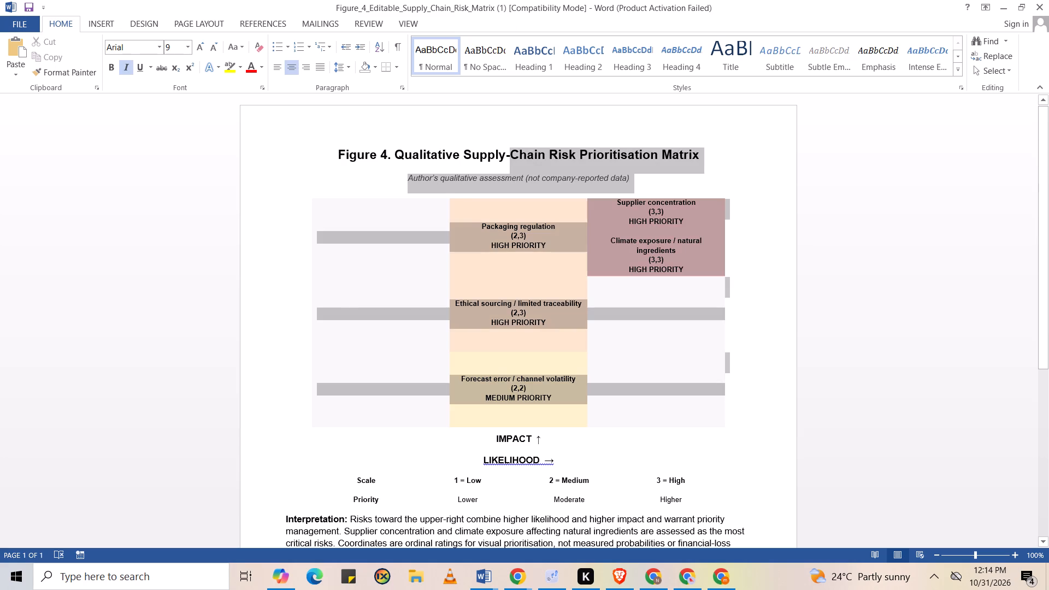
left_click_drag(515, 158, 400, 180)
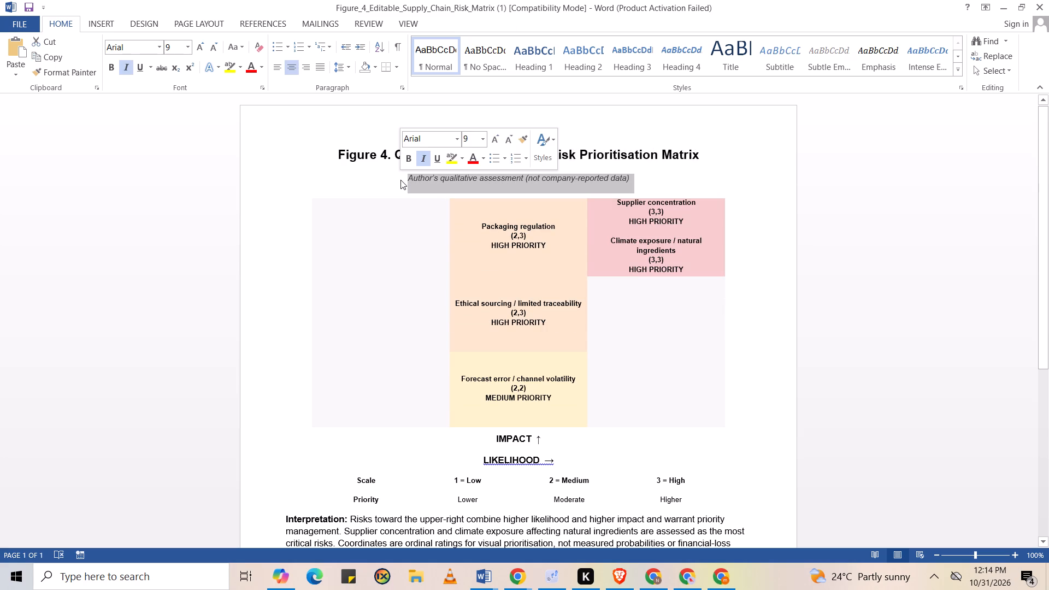
key("Delete")
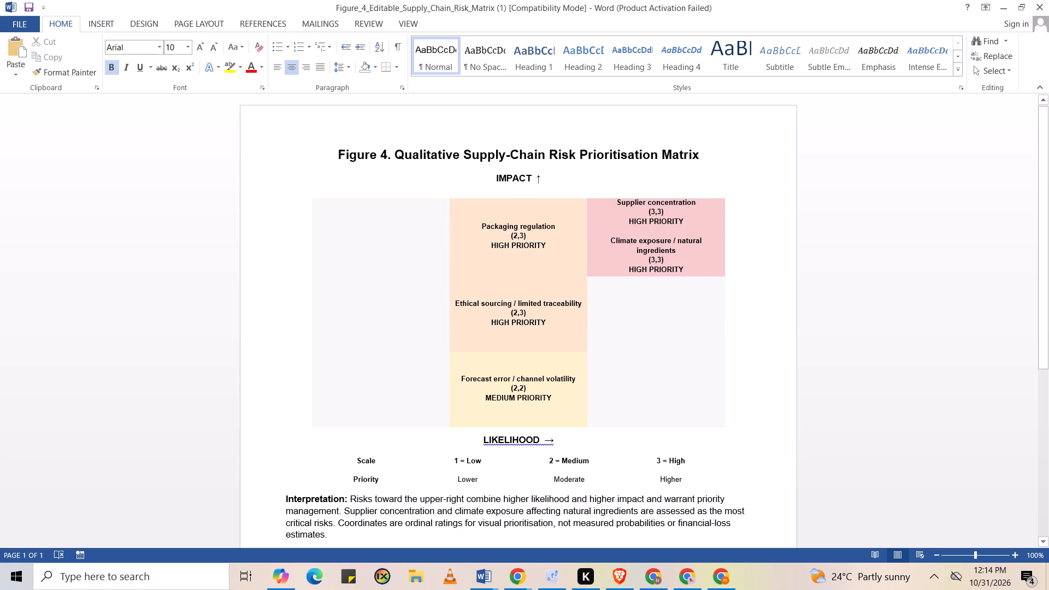
Apply the suggested grammar correction to the "LIKELIHOOD →" label below the matrix.
left_click(519, 444)
left_click(521, 436)
right_click(521, 436)
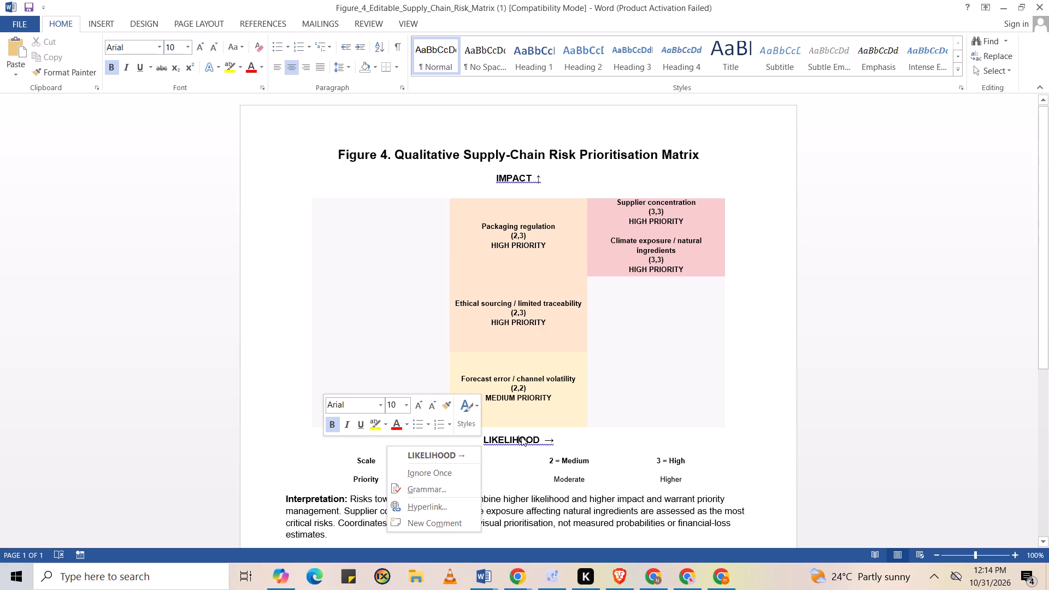
left_click(452, 462)
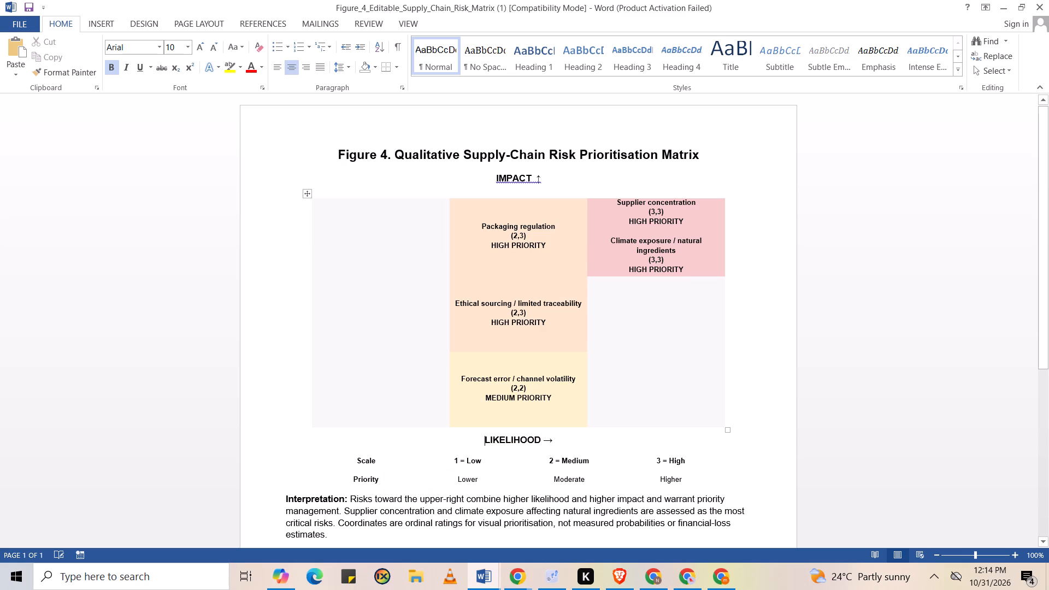
Copy the Figure 4 title, the IMPACT and LIKELIHOOD labels, the risk matrix and the Scale/Priority table together.
left_click(740, 448)
left_click_drag(728, 479, 380, 239)
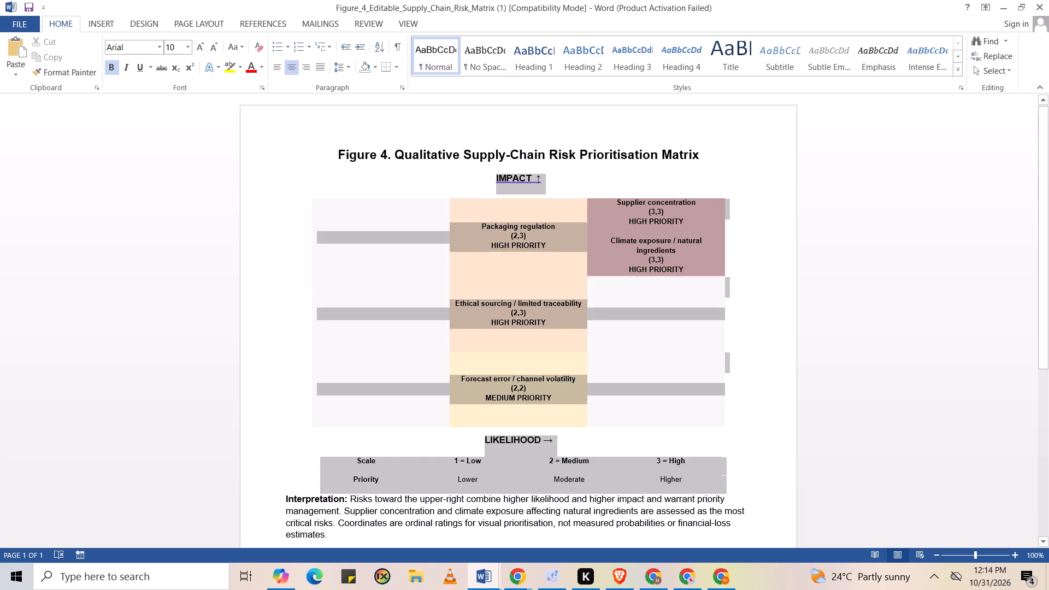
left_click_drag(380, 239, 323, 171)
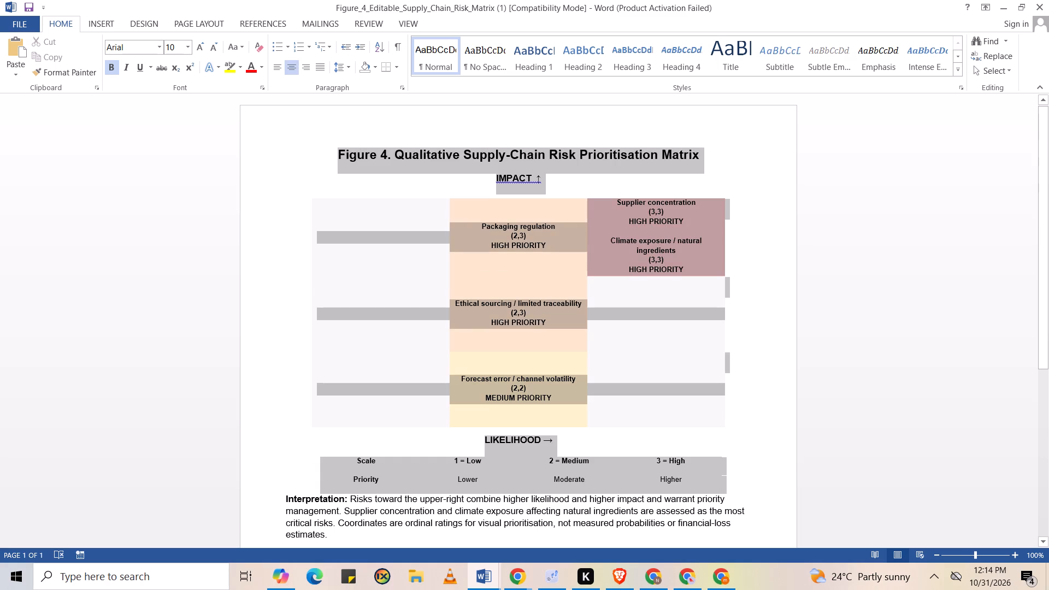
right_click(415, 249)
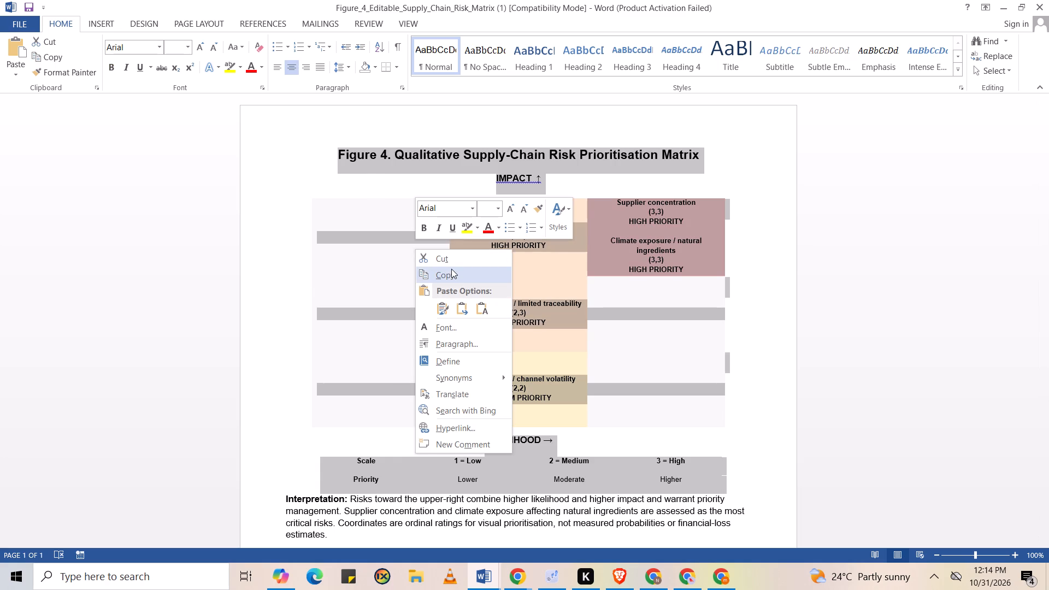
left_click(451, 269)
Switch to the Loreal Strategic Supply Chain Report and place the cursor on the blank line above "Environmental pressure and packaging circularity".
left_click(487, 571)
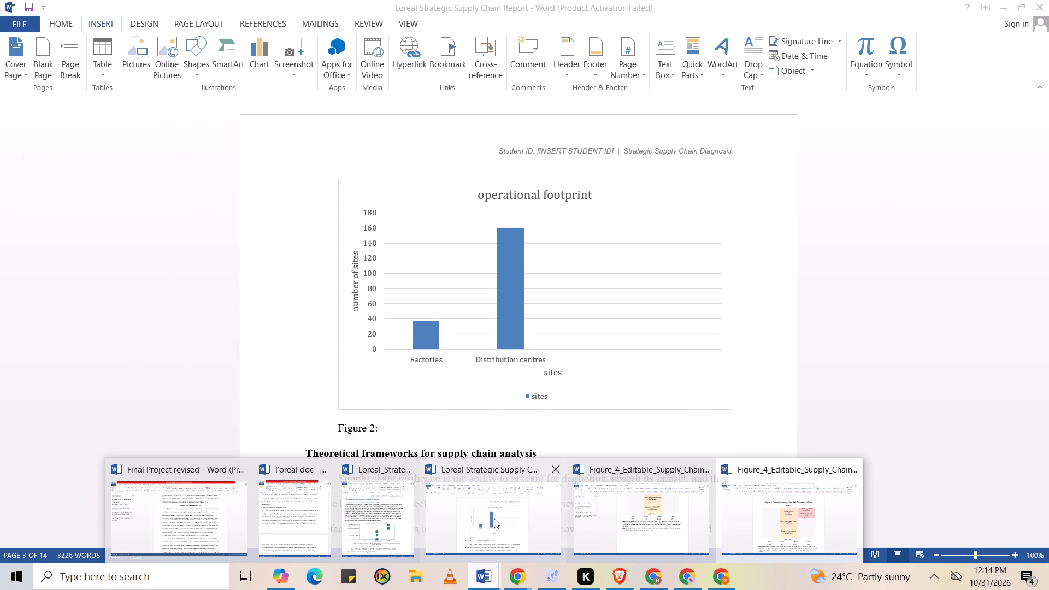
left_click(288, 502)
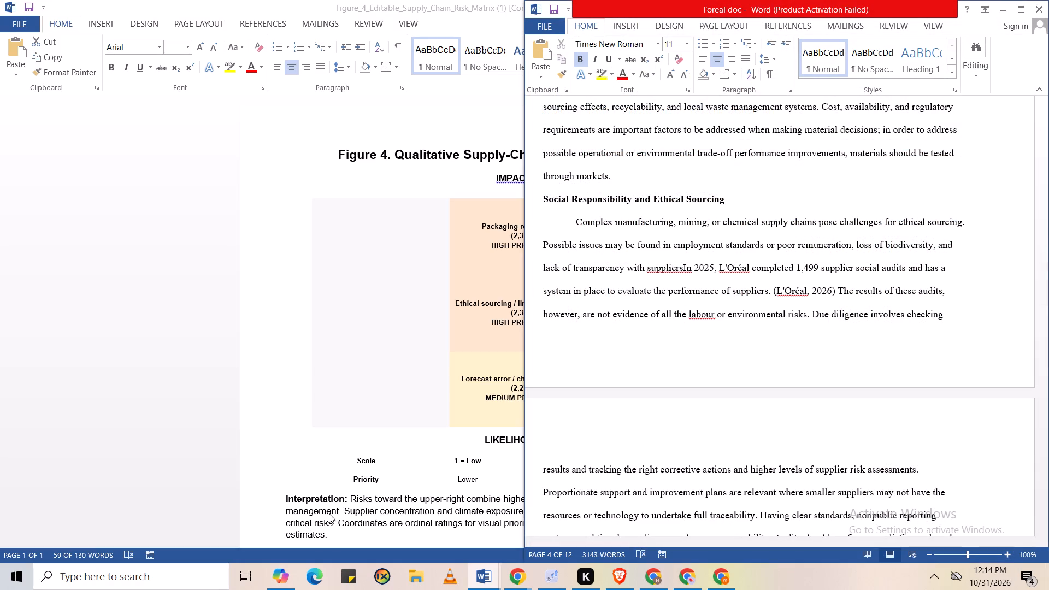
left_click(497, 571)
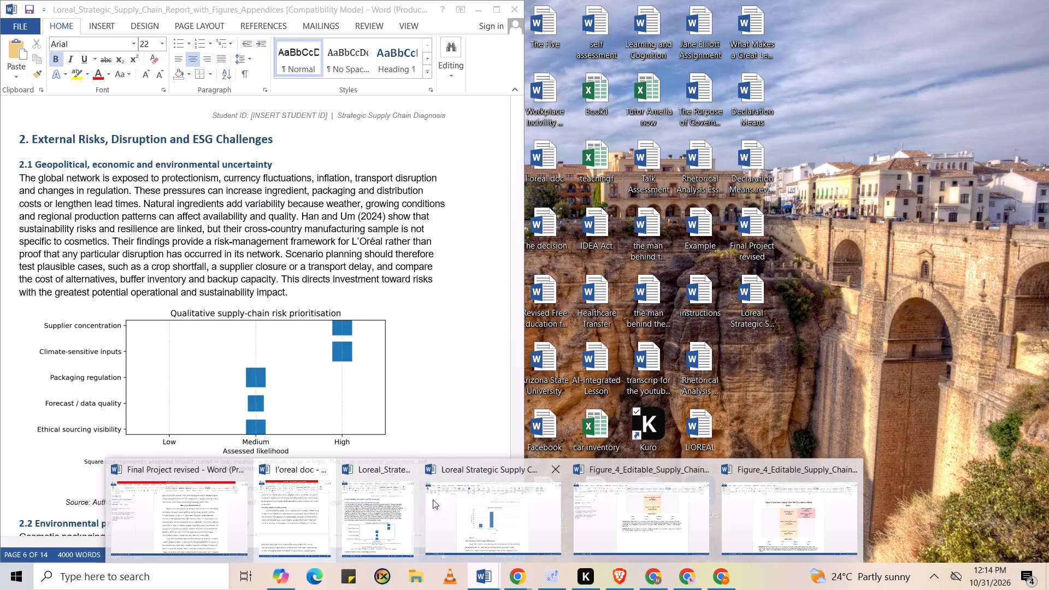
left_click(471, 501)
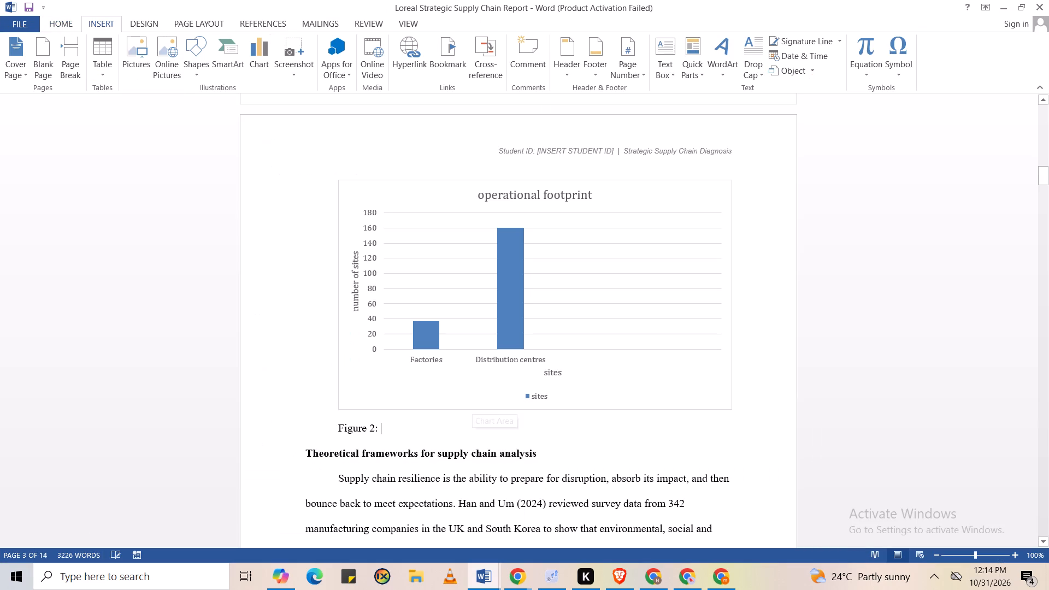
left_click_drag(1040, 182, 1048, 226)
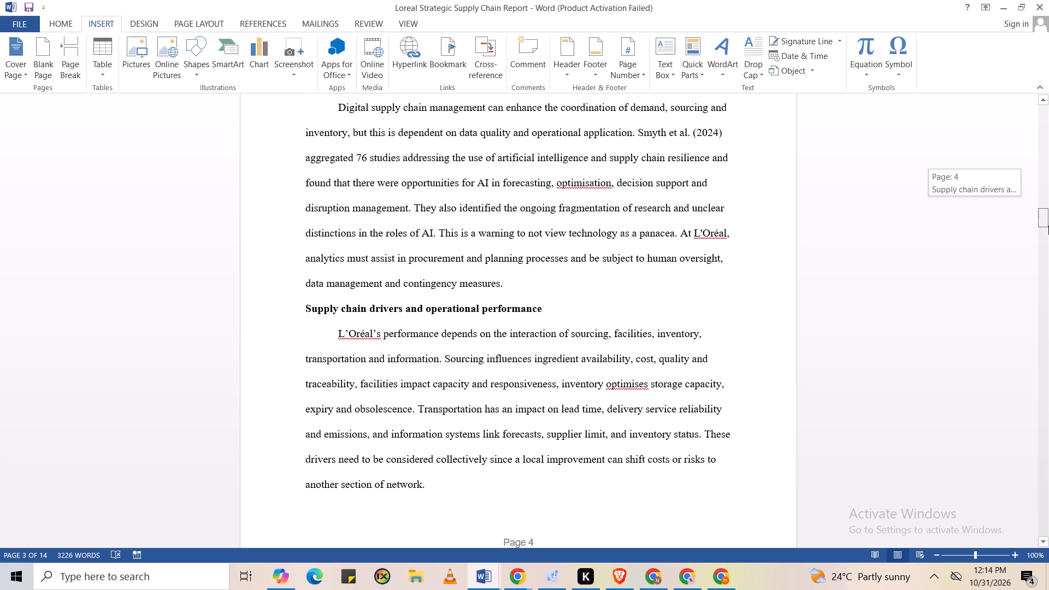
left_click_drag(1048, 226, 1048, 278)
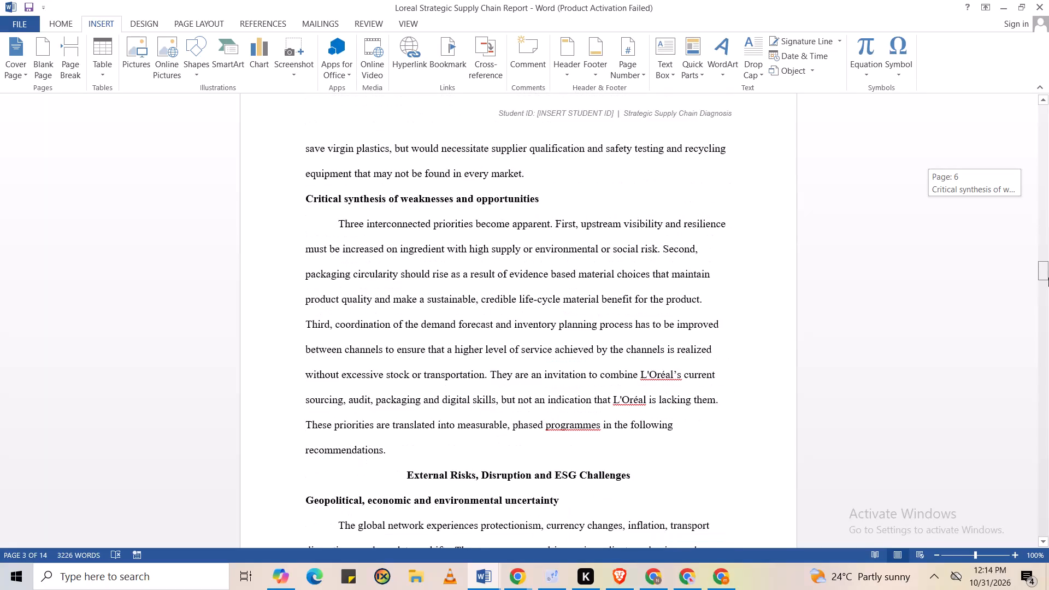
left_click_drag(1048, 278, 1048, 298)
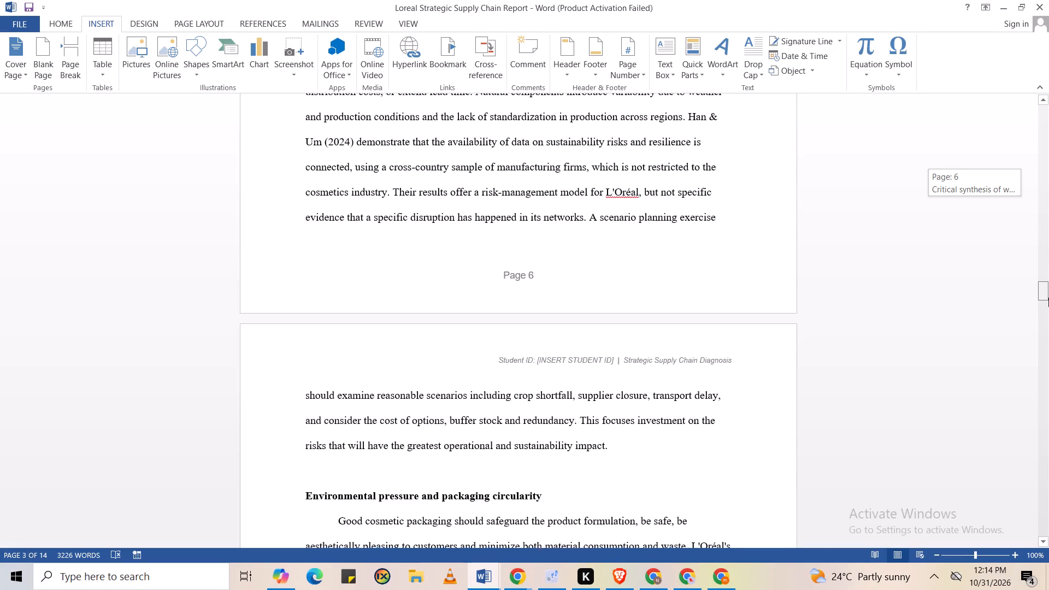
left_click_drag(1048, 298, 1048, 299)
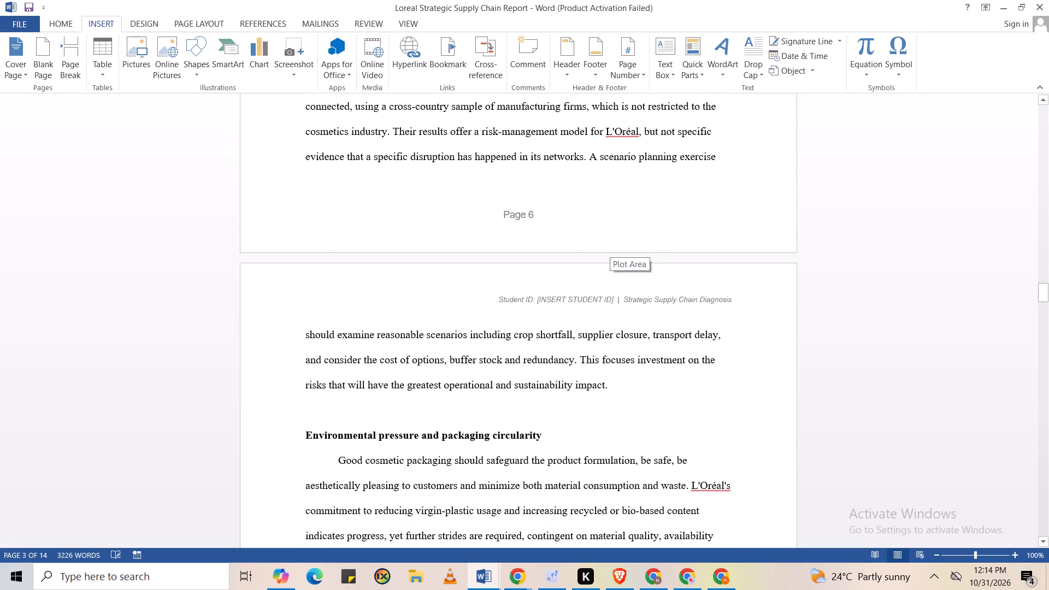
left_click(449, 410)
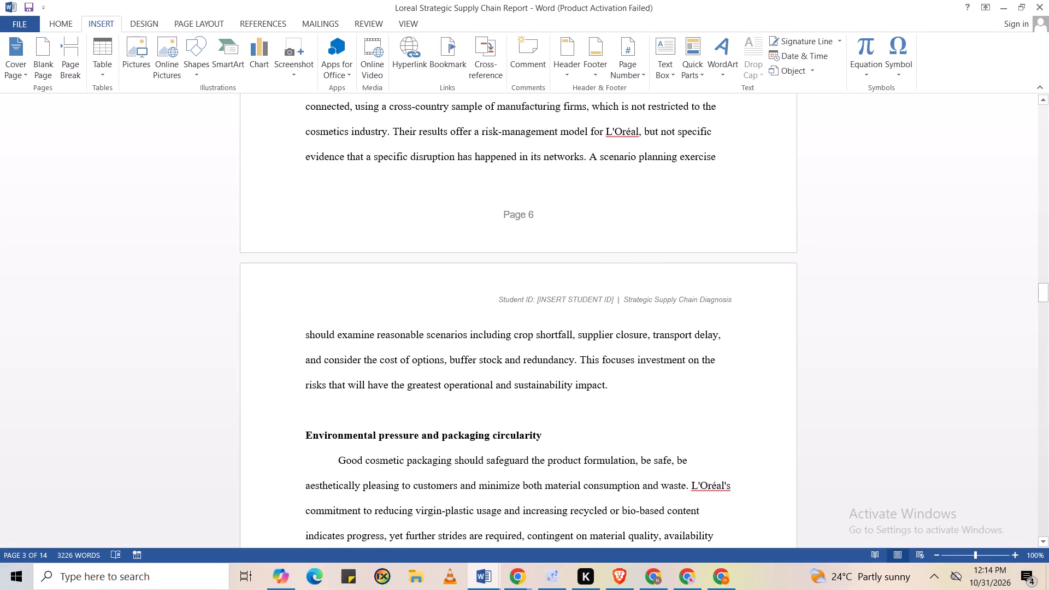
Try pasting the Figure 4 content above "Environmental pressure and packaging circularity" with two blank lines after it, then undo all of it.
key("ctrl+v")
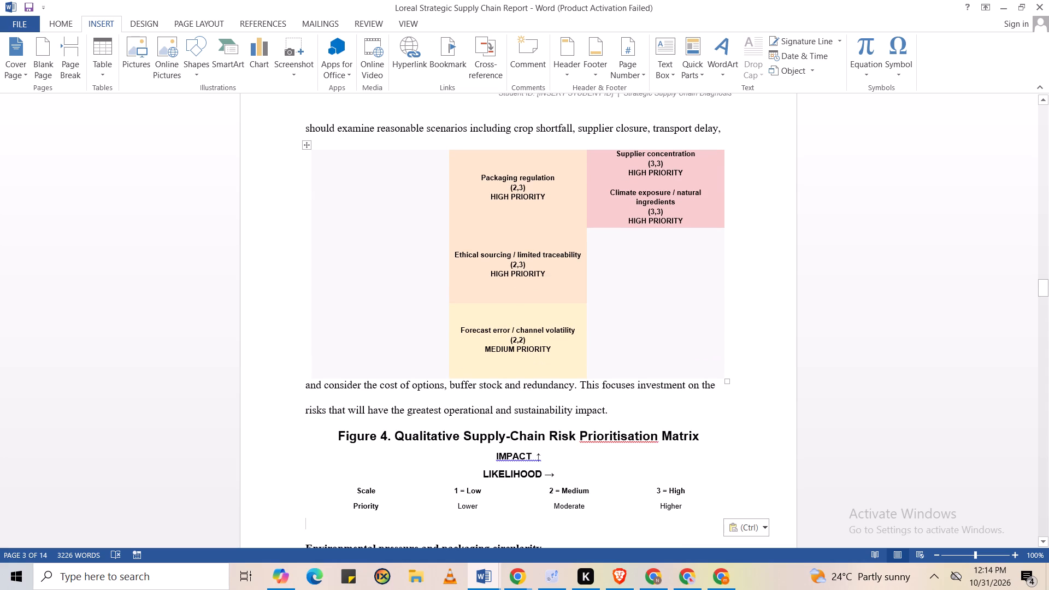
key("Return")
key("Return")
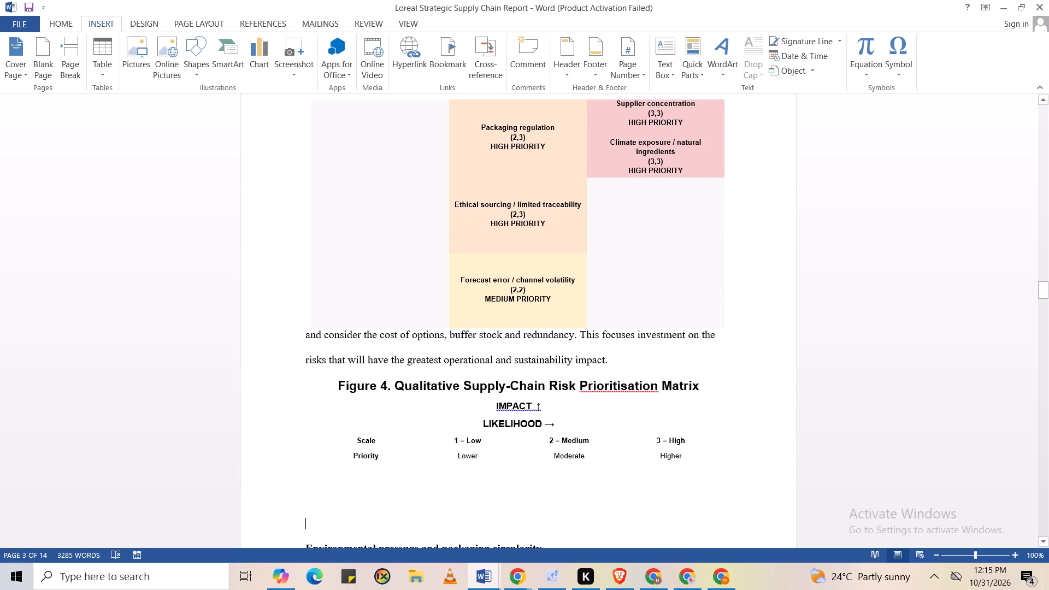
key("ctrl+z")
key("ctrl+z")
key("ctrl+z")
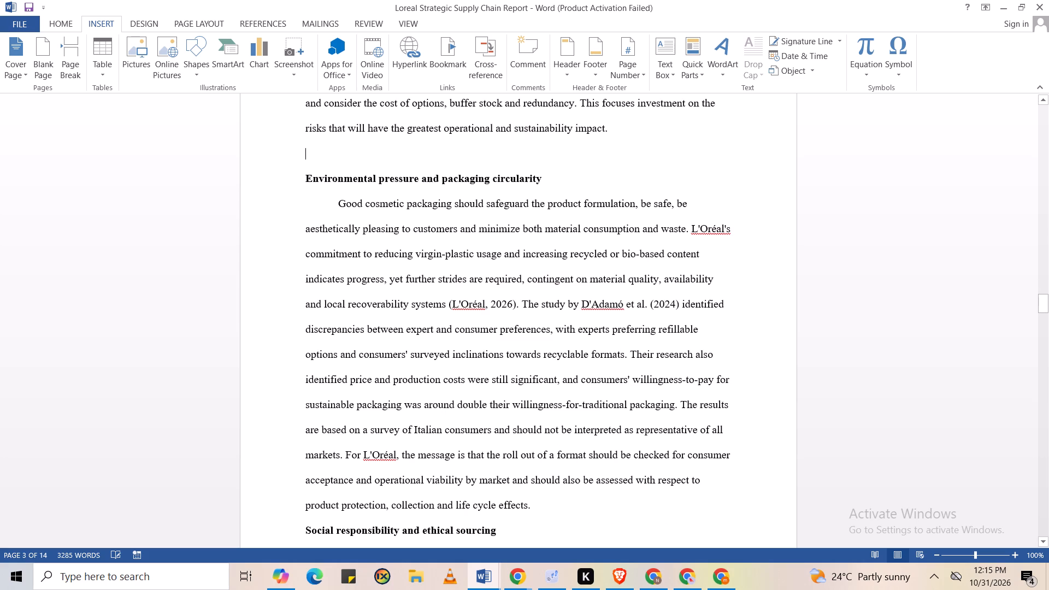
Insert a page break before "Environmental pressure and packaging circularity", add two blank lines ahead of the break and paste the Figure 4 content there.
key("ctrl+Return")
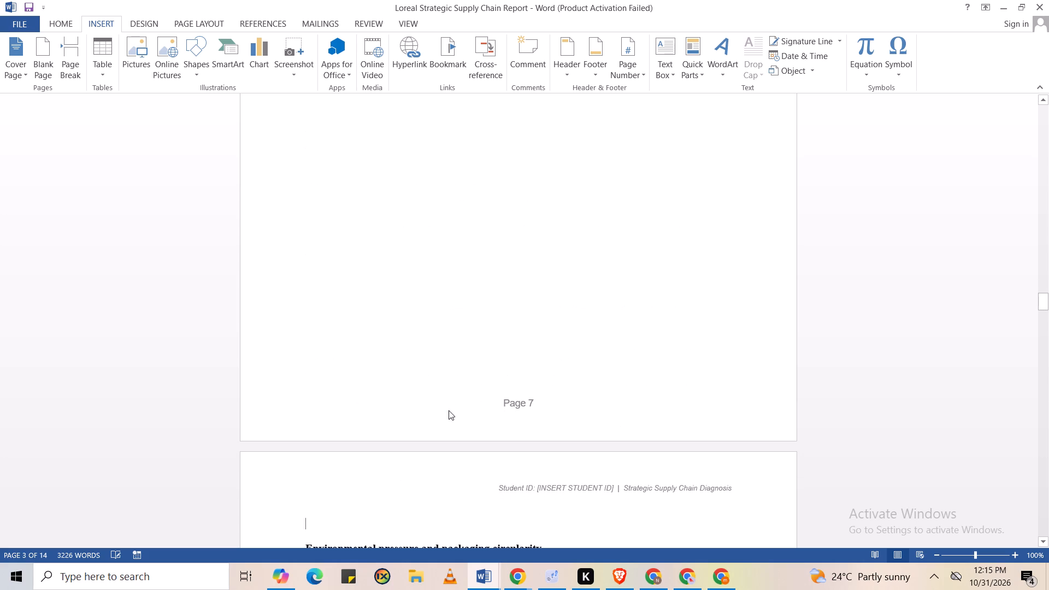
key("Up")
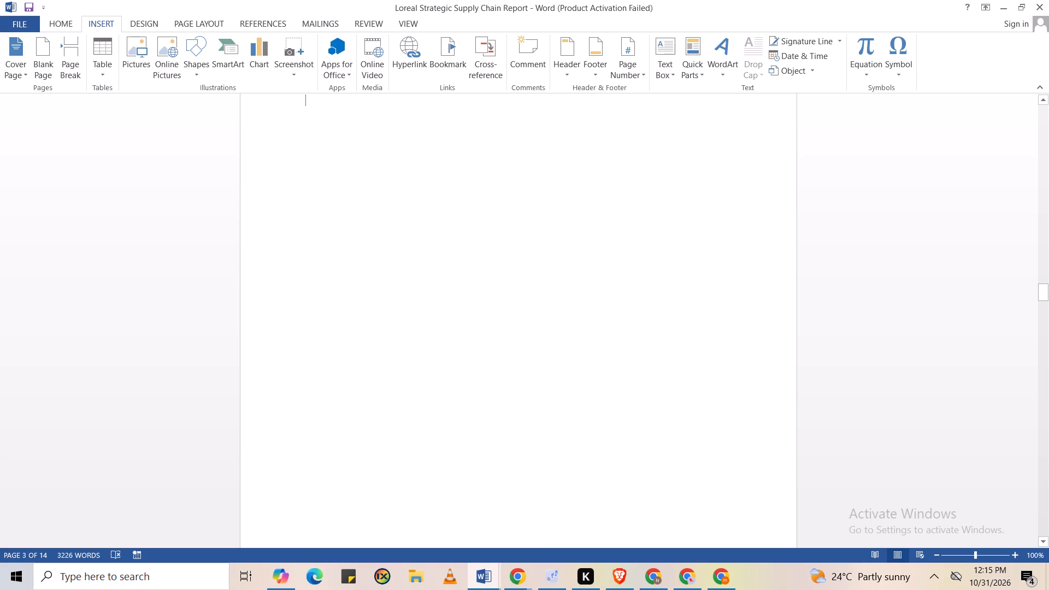
key("Return")
key("Return")
key("ctrl+v")
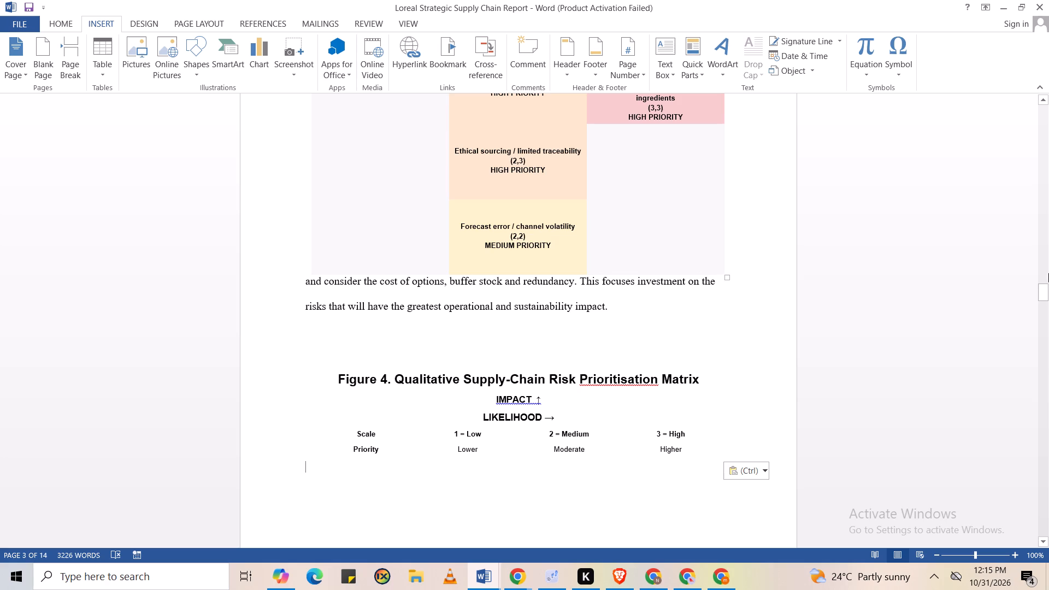
Cut the coloured risk matrix table out of the paragraph that starts "should examine reasonable scenarios".
left_click_drag(1042, 294, 1045, 282)
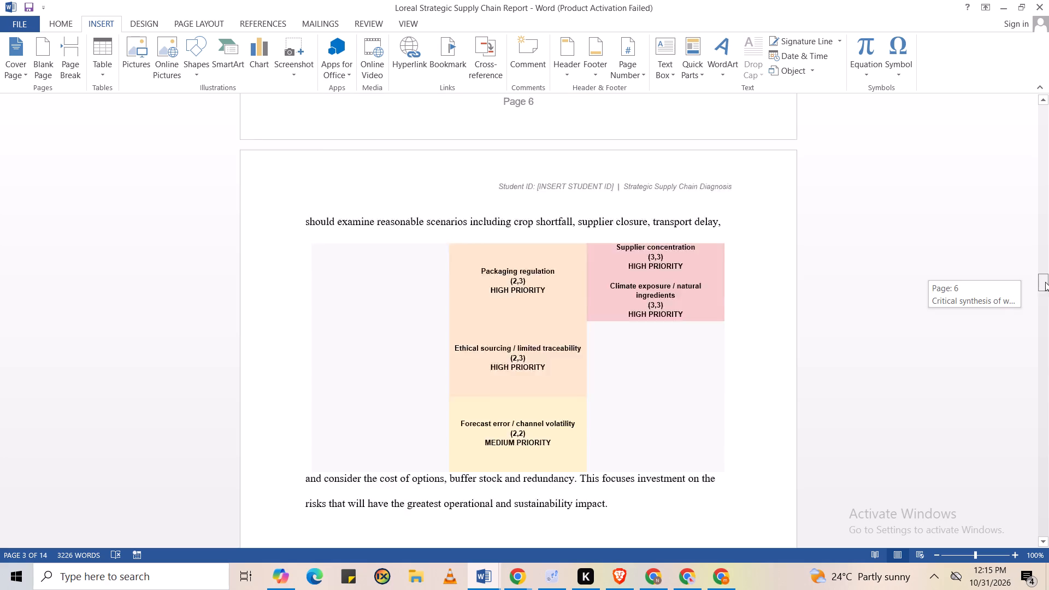
left_click_drag(1045, 282, 1046, 288)
left_click(1046, 288)
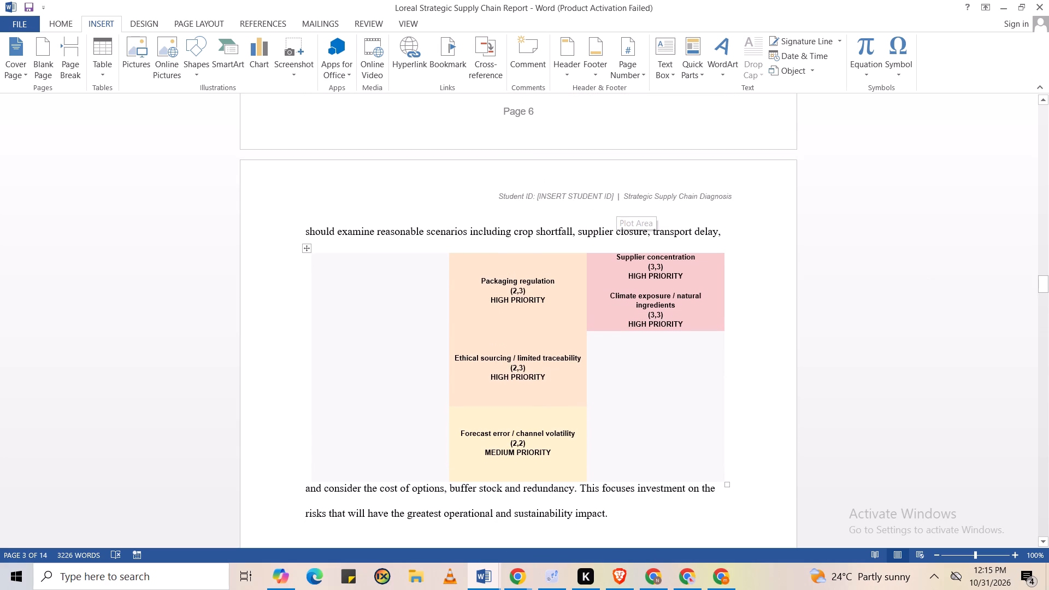
left_click(584, 298)
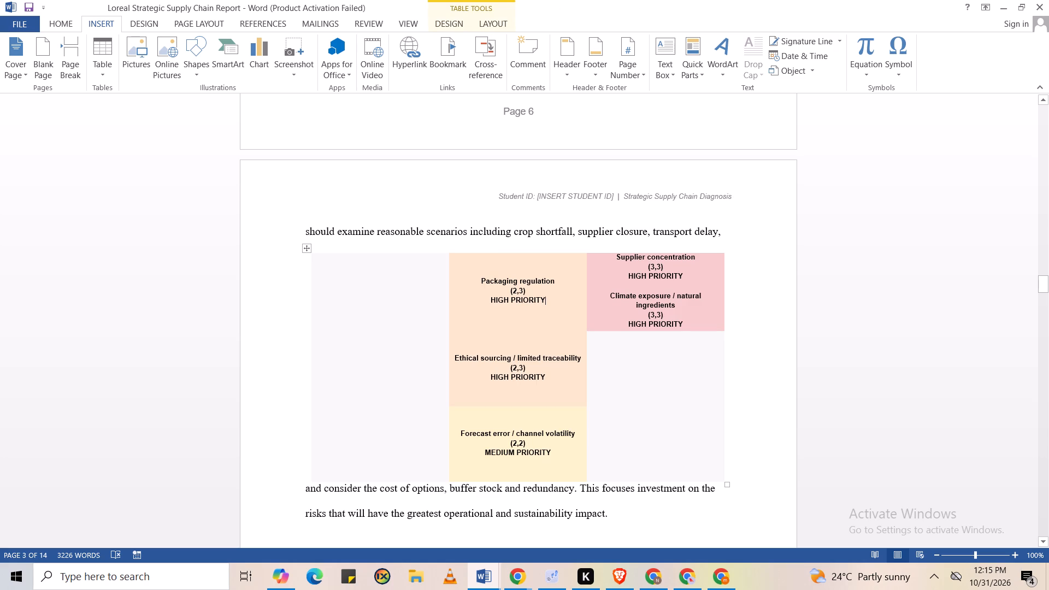
key("ctrl+x")
left_click(303, 247)
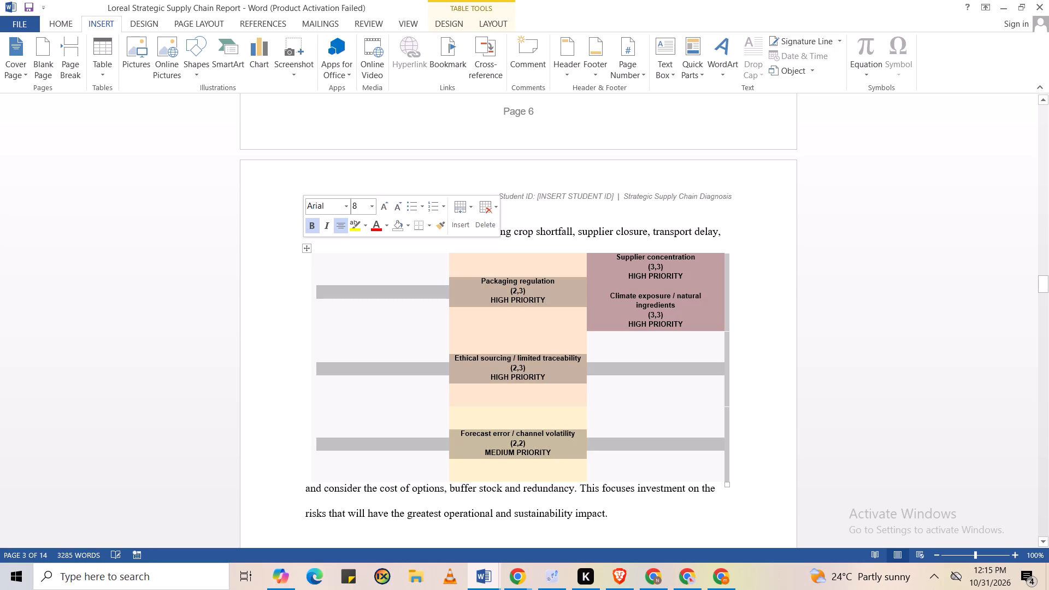
key("ctrl+x")
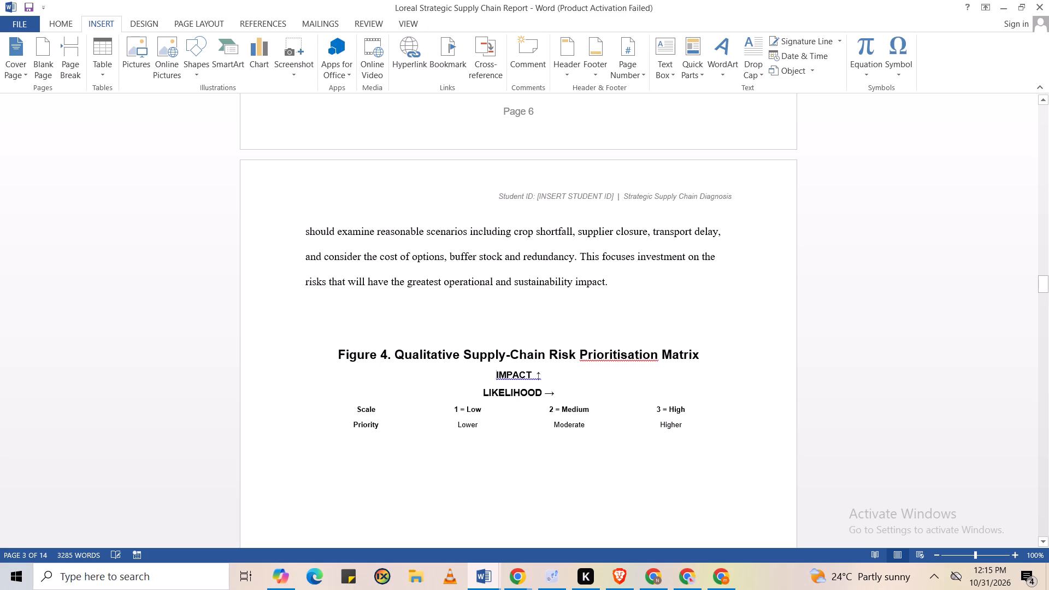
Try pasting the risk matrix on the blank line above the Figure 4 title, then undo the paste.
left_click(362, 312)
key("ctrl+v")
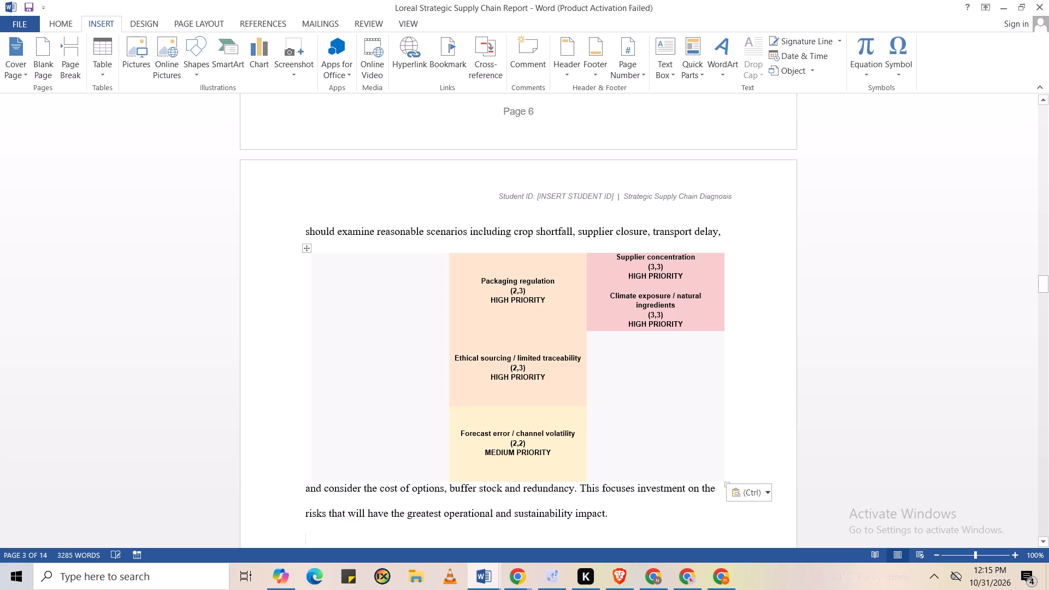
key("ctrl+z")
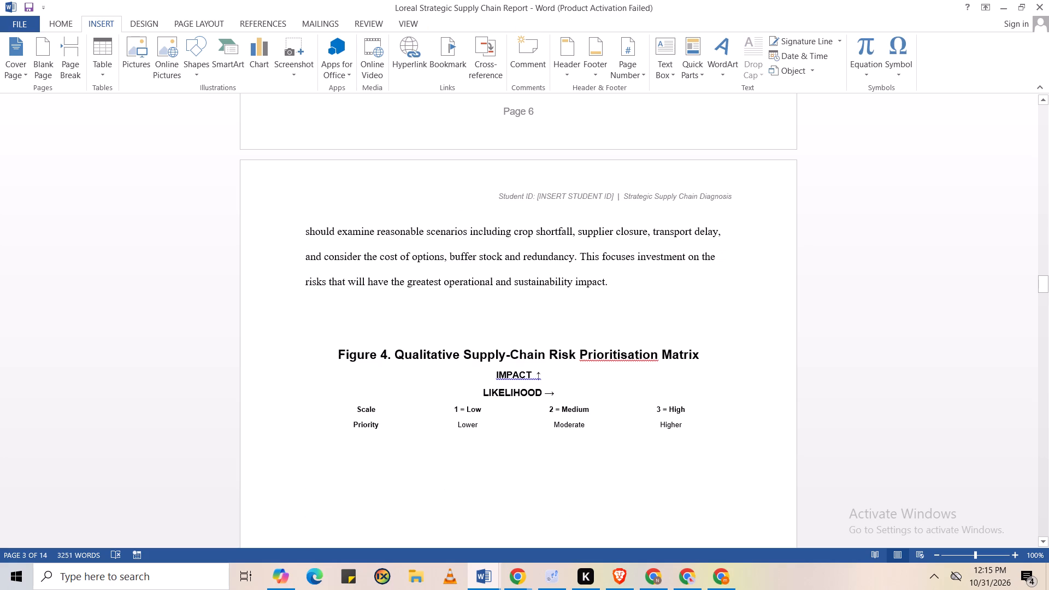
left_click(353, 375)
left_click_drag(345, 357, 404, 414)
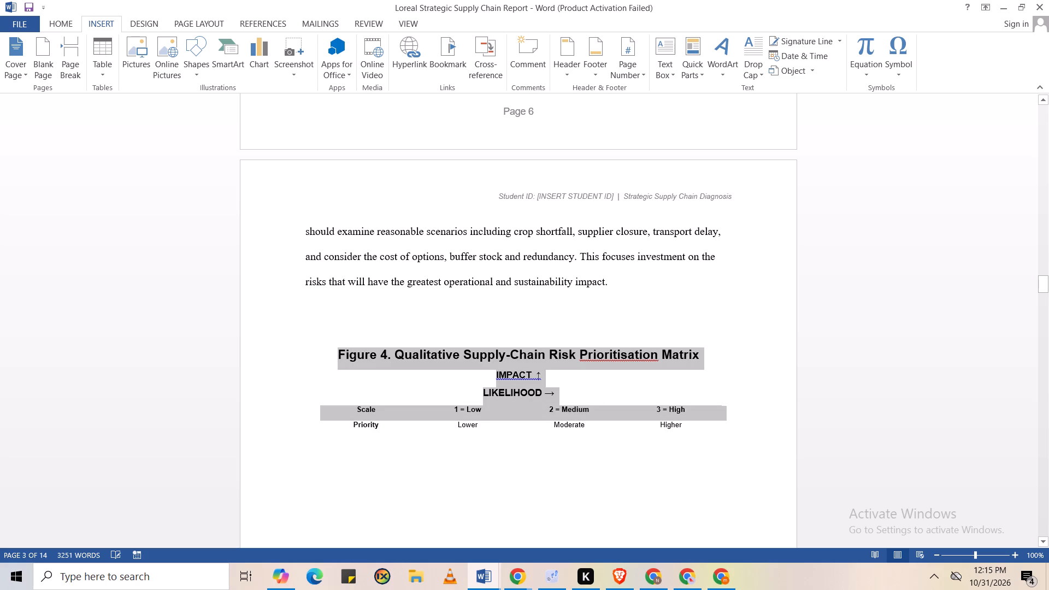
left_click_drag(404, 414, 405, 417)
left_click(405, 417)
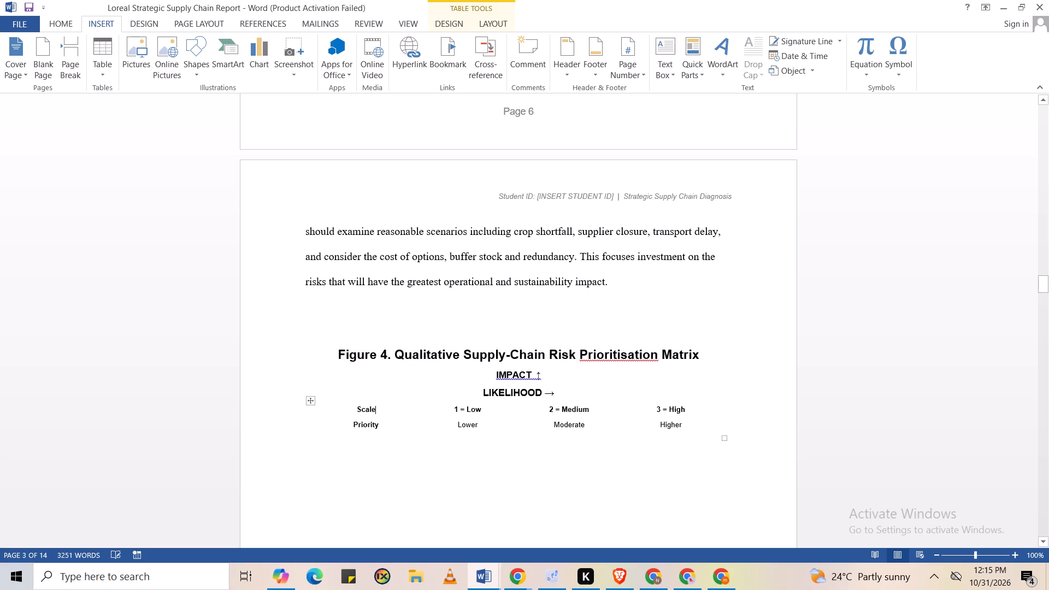
Insert a page break after the paragraph ending "operational and sustainability impact." and paste the risk matrix above the Figure 4 title.
left_click(615, 289)
key("ctrl+Return")
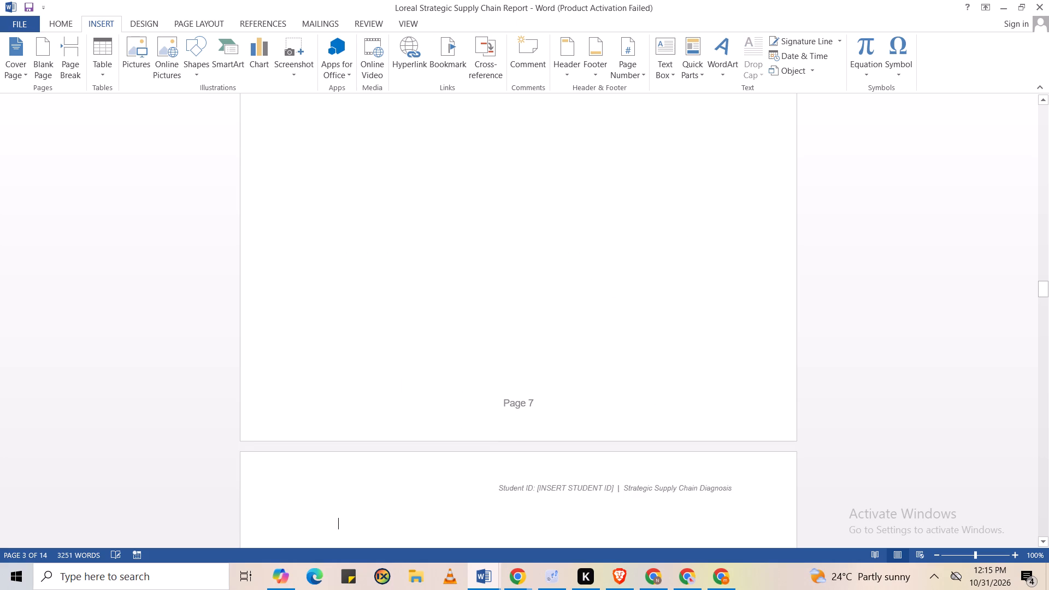
left_click_drag(1047, 282, 1048, 274)
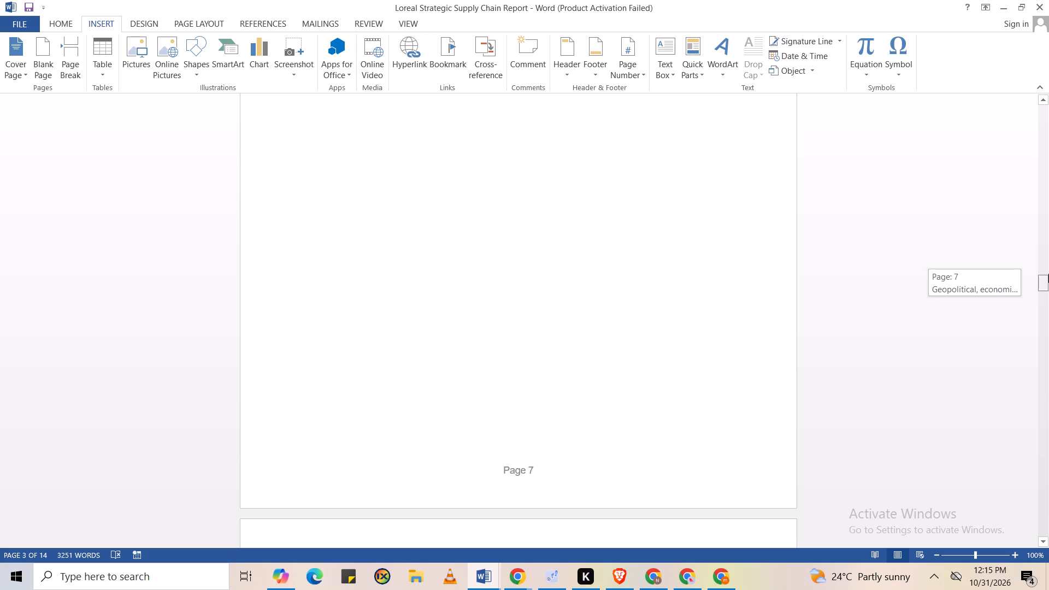
left_click_drag(1048, 274, 1048, 264)
left_click(1048, 264)
left_click(492, 506)
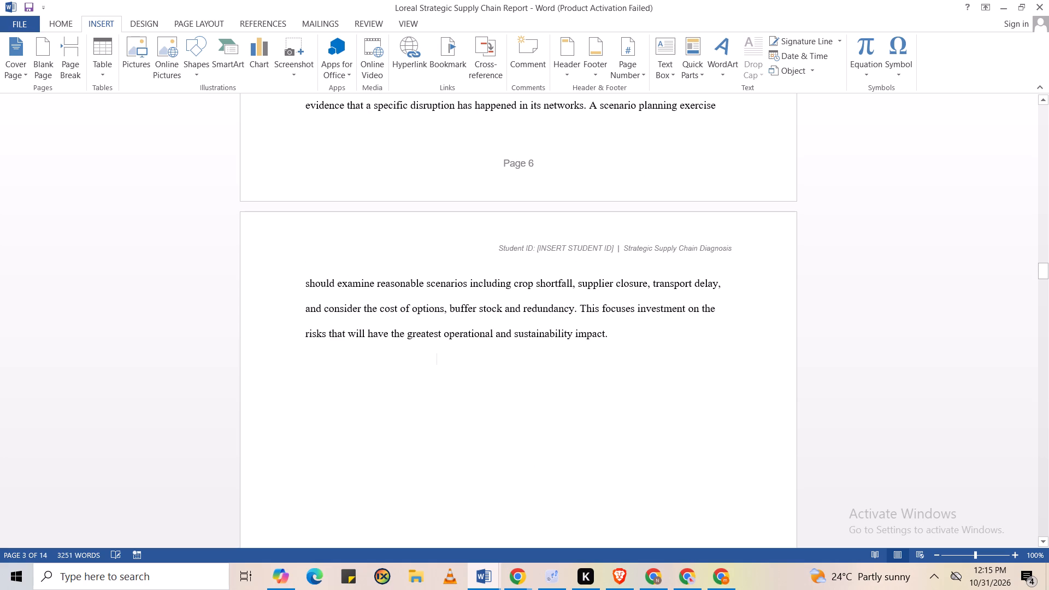
key("ctrl+v")
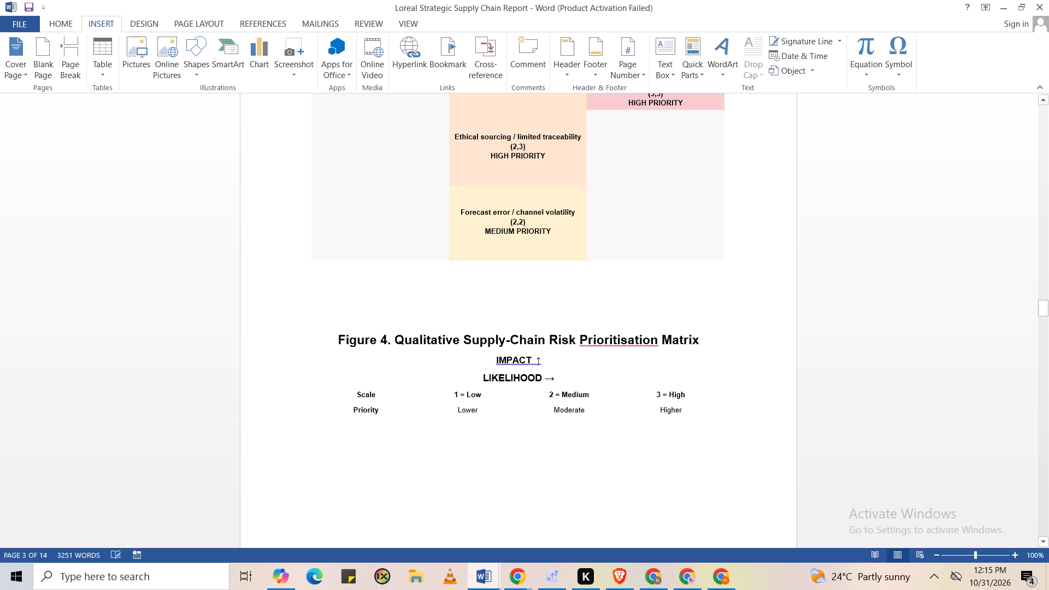
Clear all formatting from the Figure 4 title, the IMPACT and LIKELIHOOD labels and the Scale/Priority table.
key("ctrl+a")
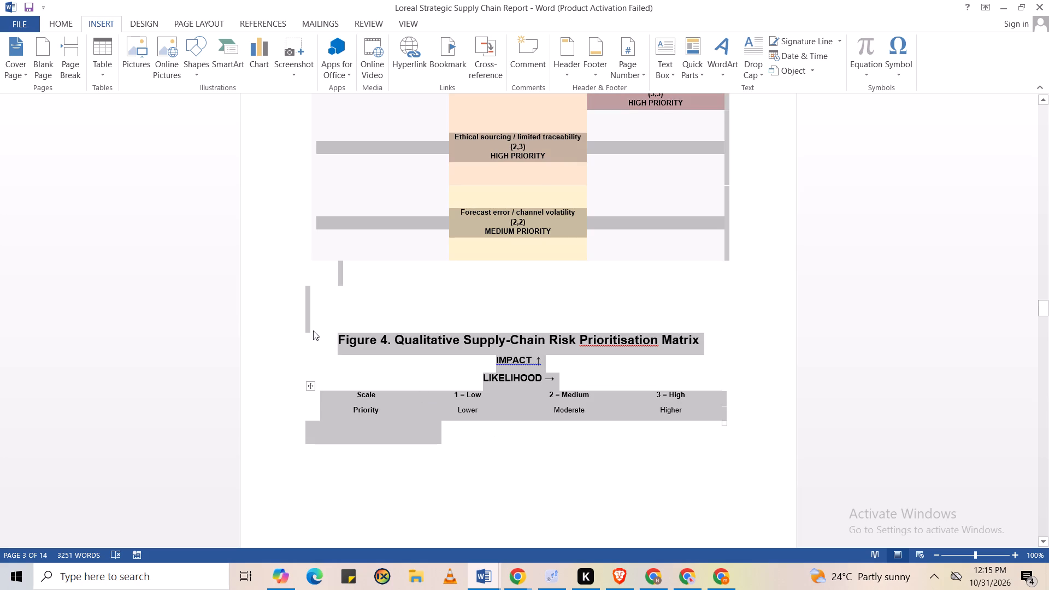
left_click(310, 330)
left_click_drag(326, 329, 618, 445)
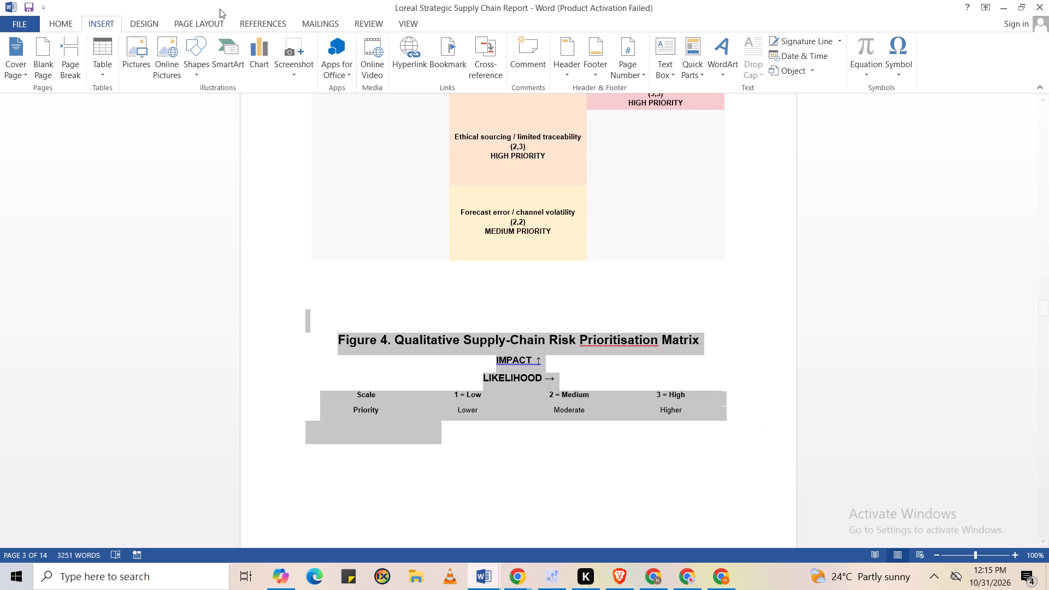
left_click(65, 23)
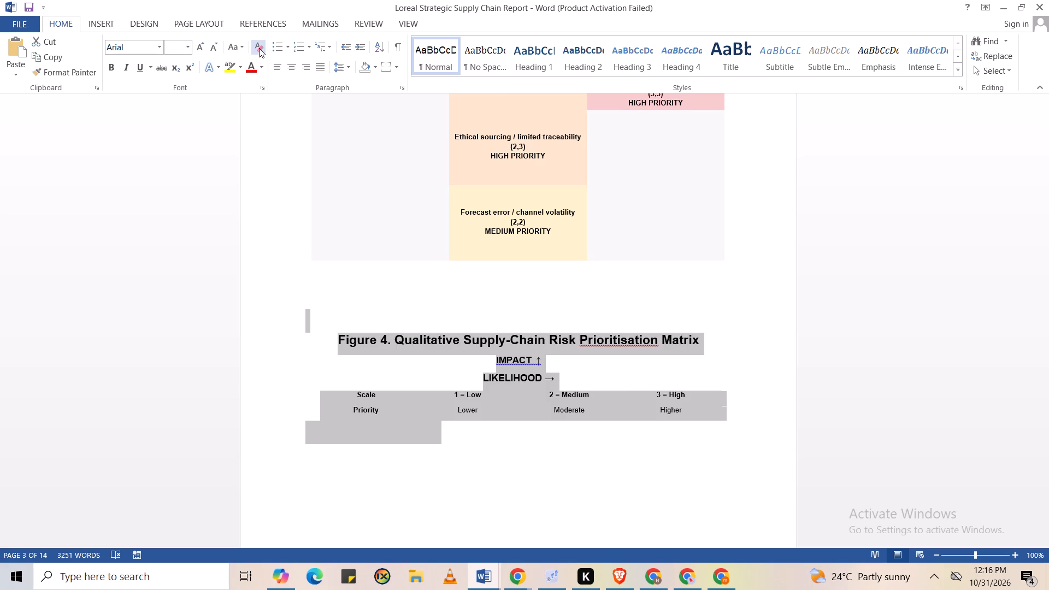
left_click(259, 48)
Delete the extra blank lines between the risk matrix and the Figure 4 title.
left_click(353, 314)
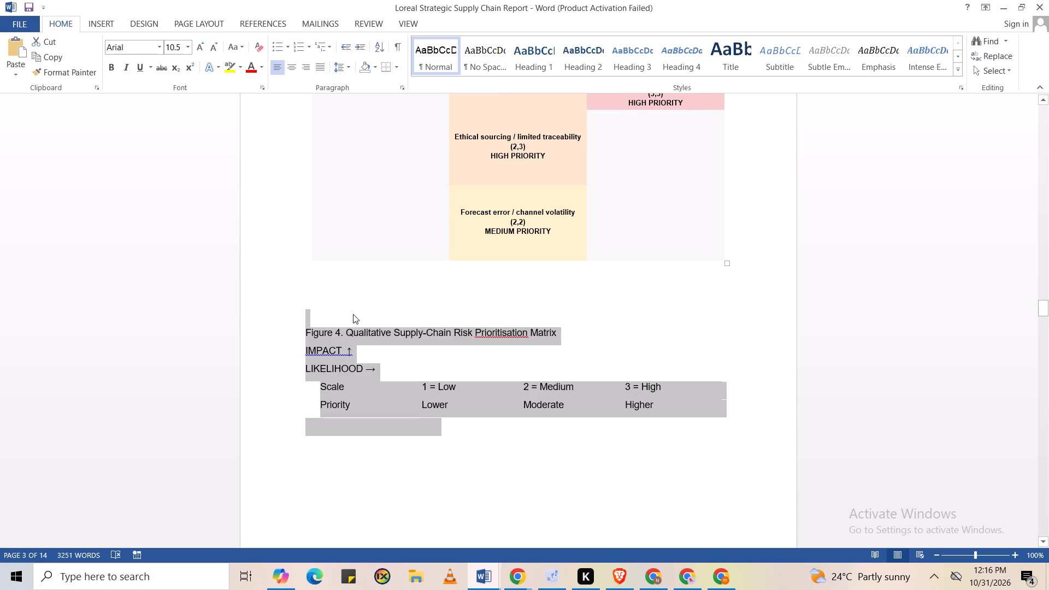
key("backslash")
key("BackSpace")
key("BackSpace")
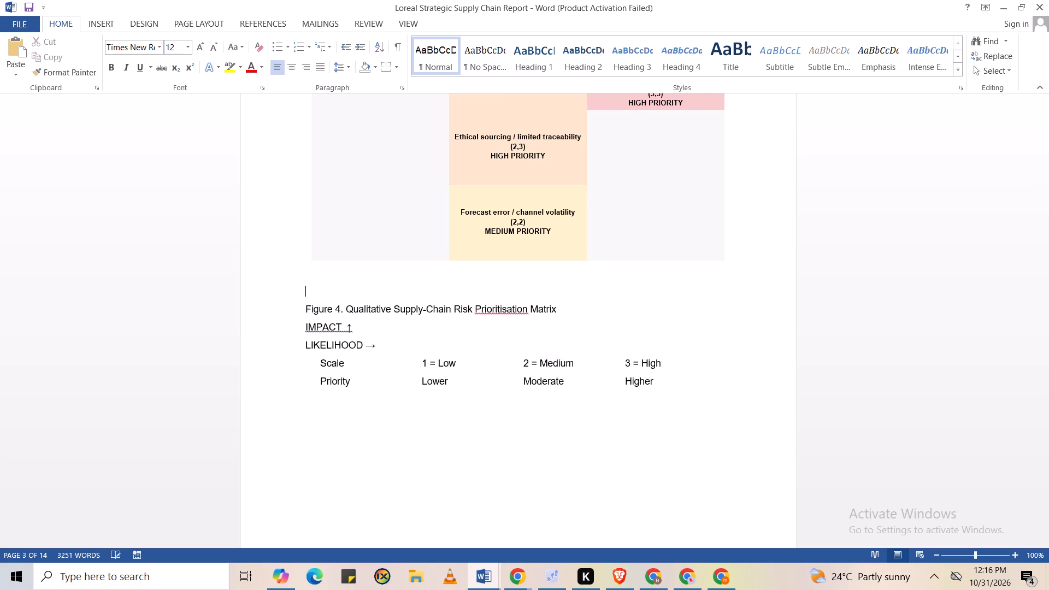
key("BackSpace")
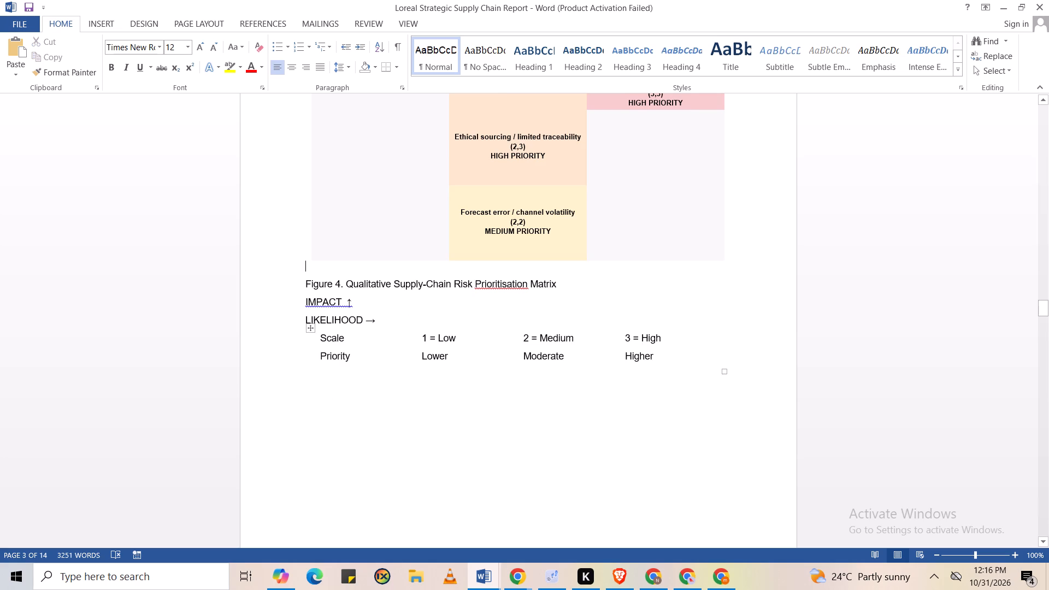
Cut the IMPACT and LIKELIHOOD labels and the Scale/Priority table from below the Figure 4 title.
left_click_drag(305, 302, 414, 333)
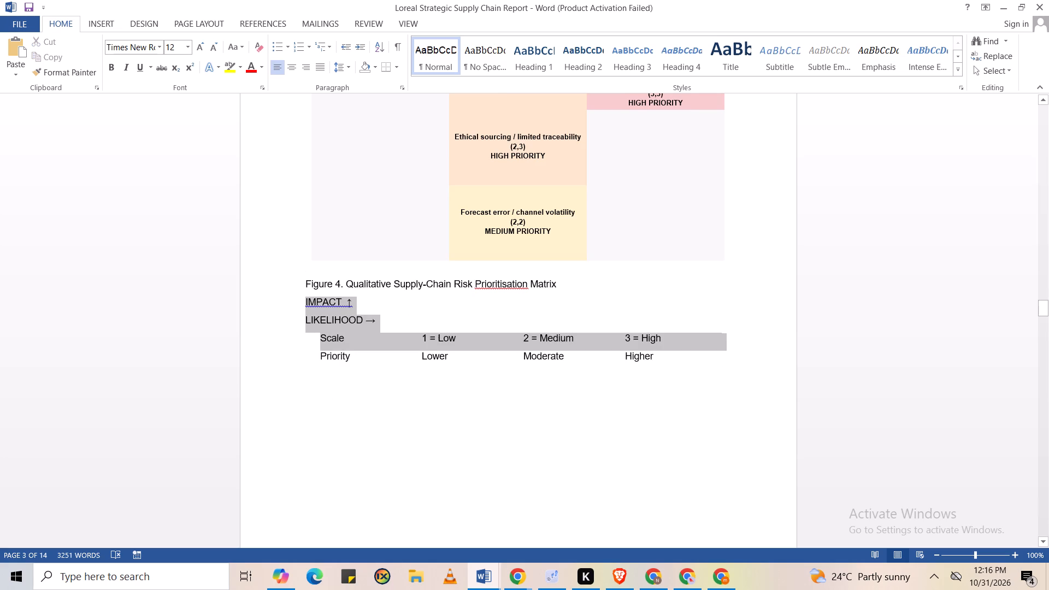
left_click_drag(414, 333, 681, 360)
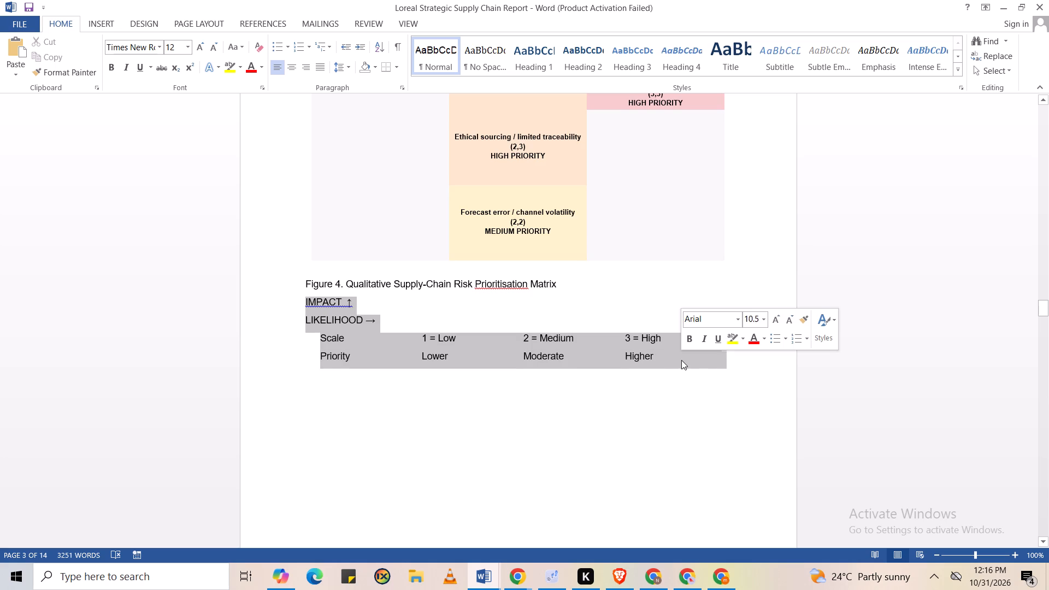
key("ctrl+x")
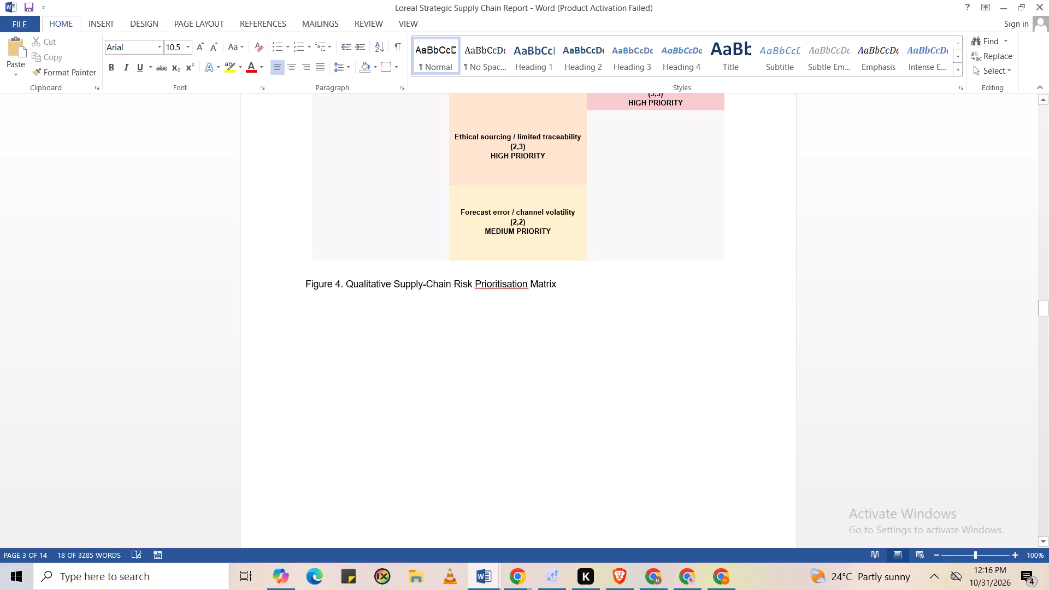
Delete the page break and blank lines between the Figure 4 title and the "Environmental pressure and packaging circularity" heading.
left_click(399, 290)
left_click(575, 287)
key("Delete")
key("Delete")
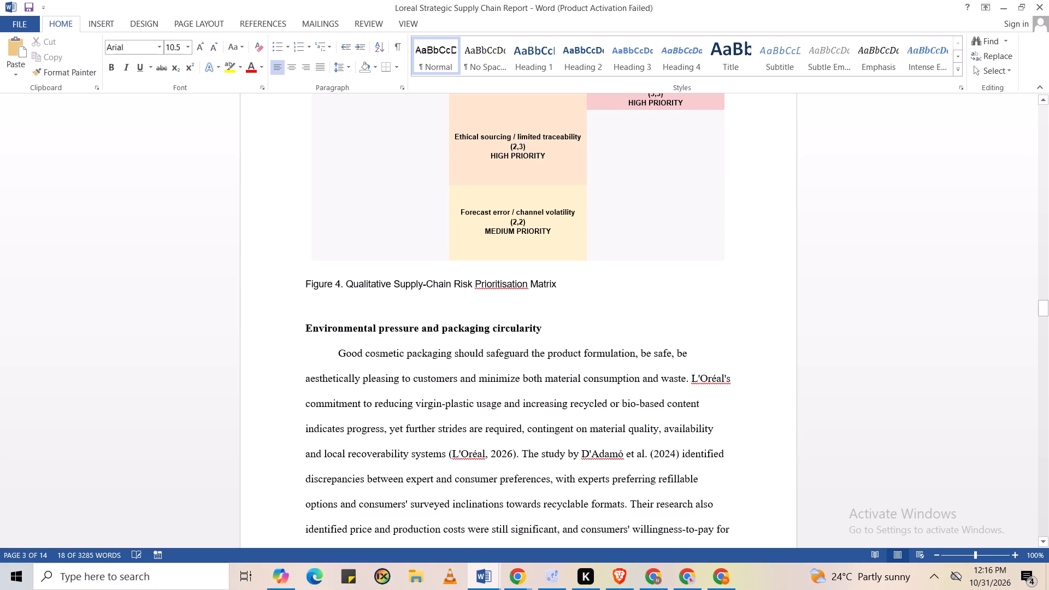
key("Delete")
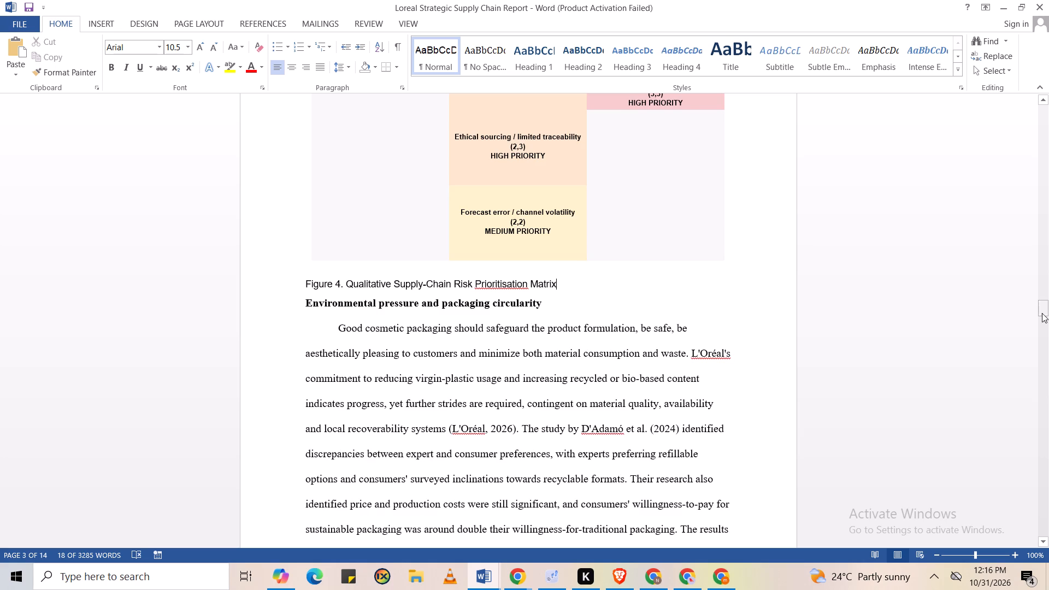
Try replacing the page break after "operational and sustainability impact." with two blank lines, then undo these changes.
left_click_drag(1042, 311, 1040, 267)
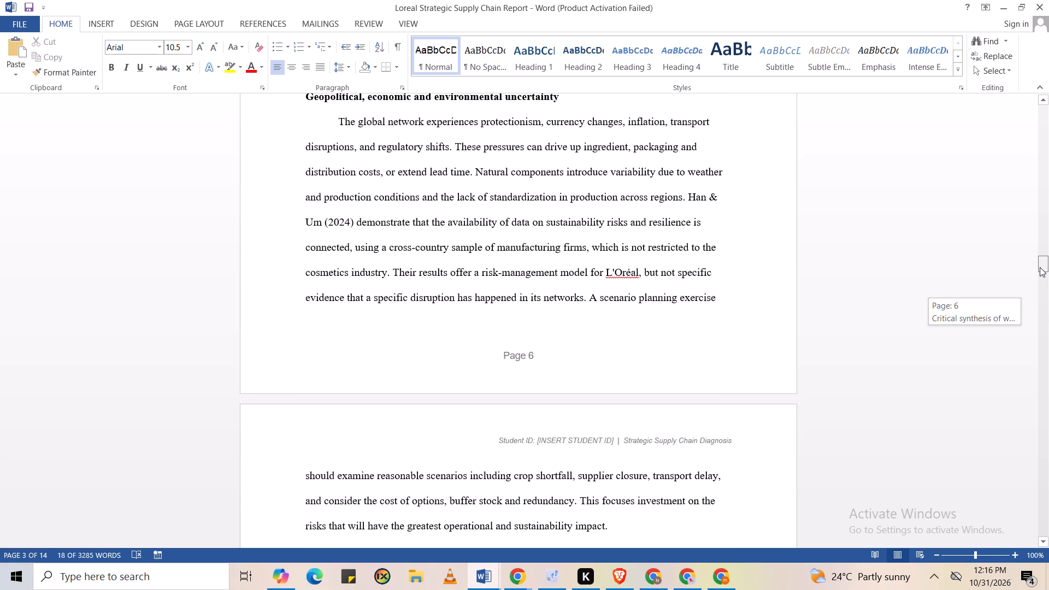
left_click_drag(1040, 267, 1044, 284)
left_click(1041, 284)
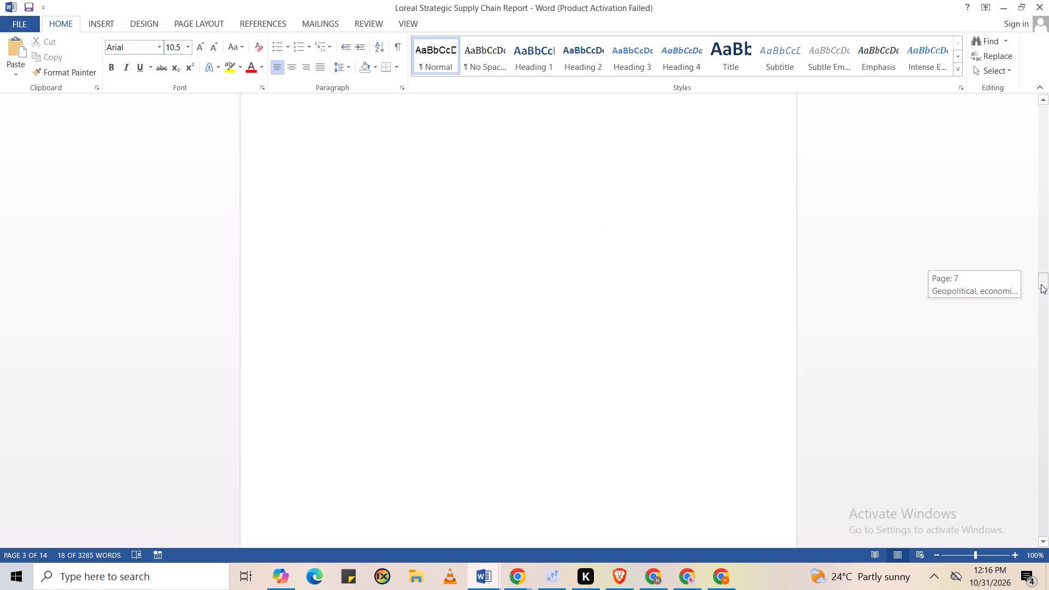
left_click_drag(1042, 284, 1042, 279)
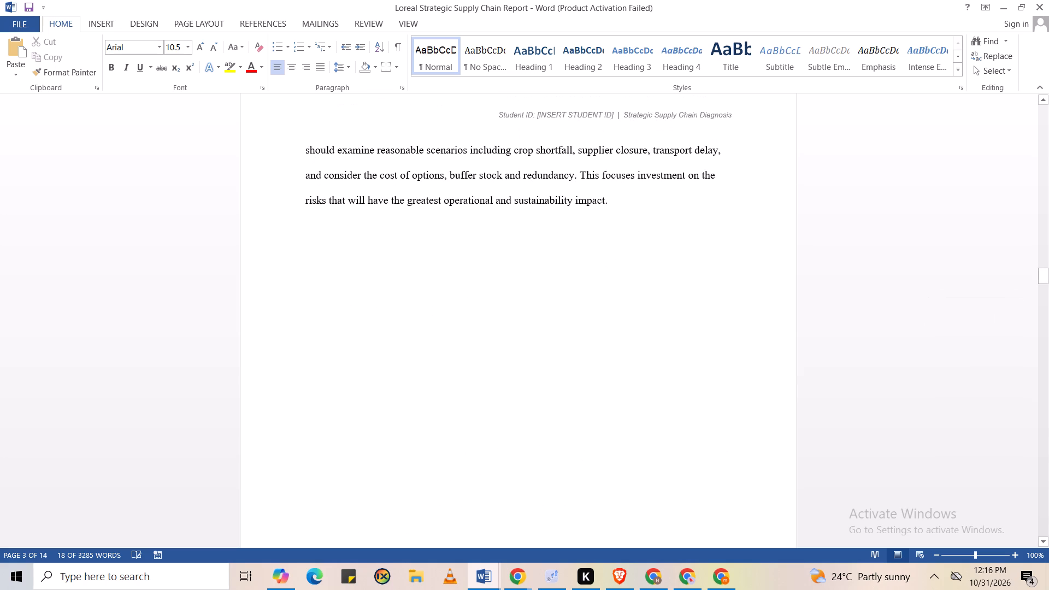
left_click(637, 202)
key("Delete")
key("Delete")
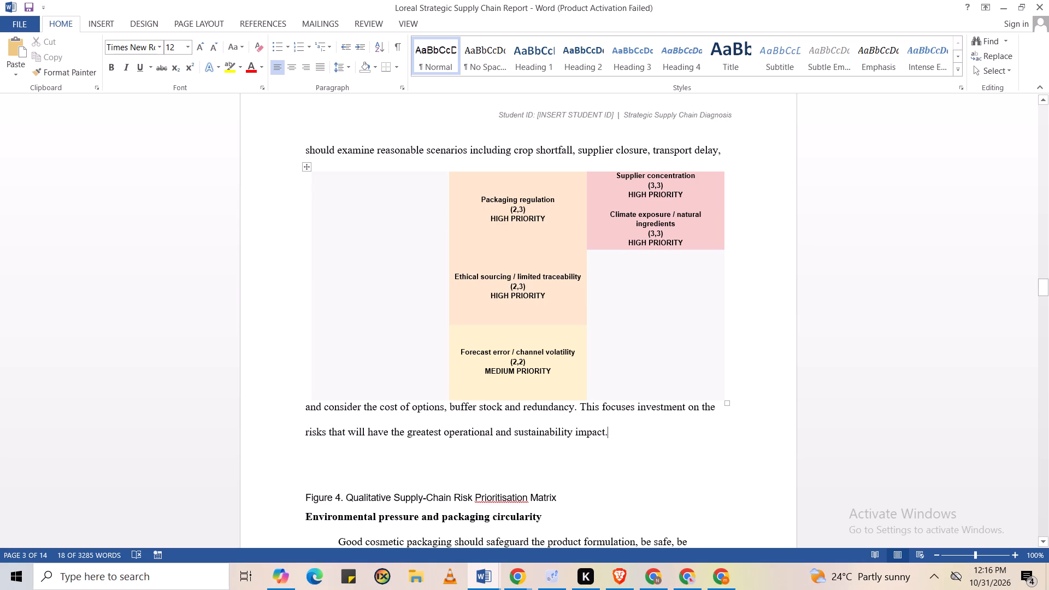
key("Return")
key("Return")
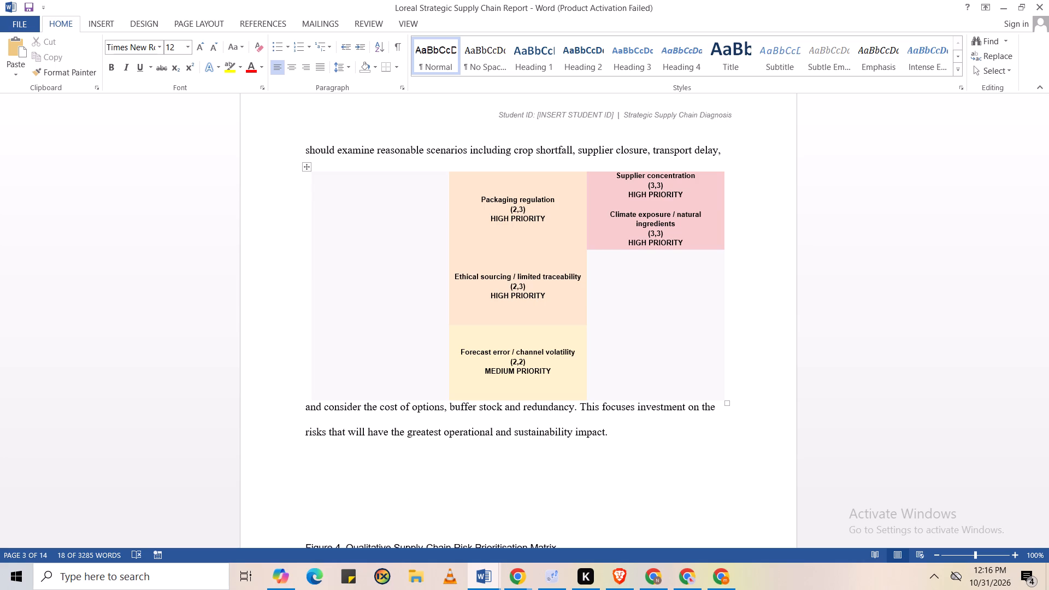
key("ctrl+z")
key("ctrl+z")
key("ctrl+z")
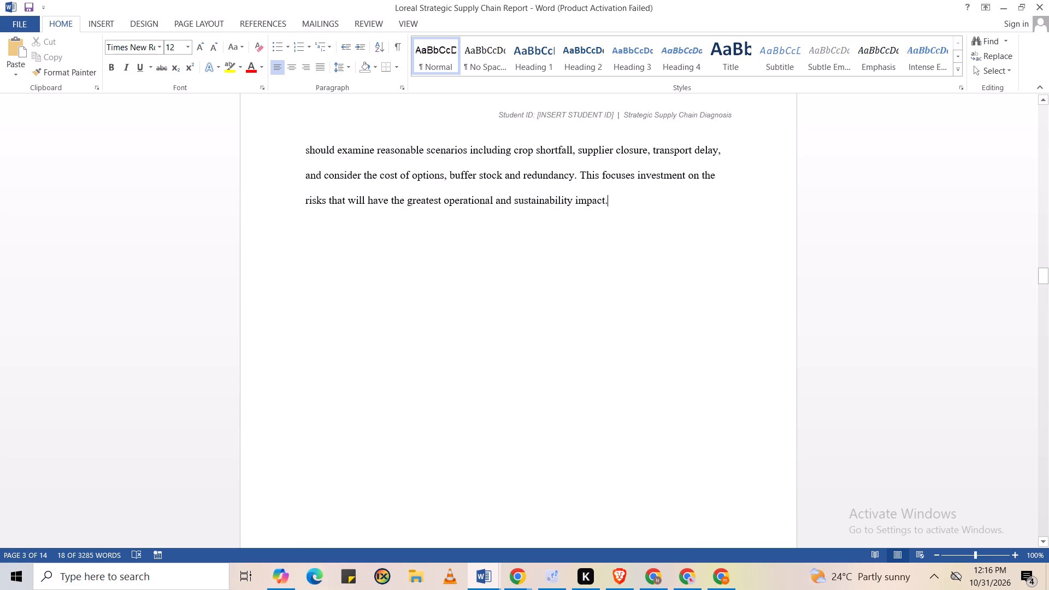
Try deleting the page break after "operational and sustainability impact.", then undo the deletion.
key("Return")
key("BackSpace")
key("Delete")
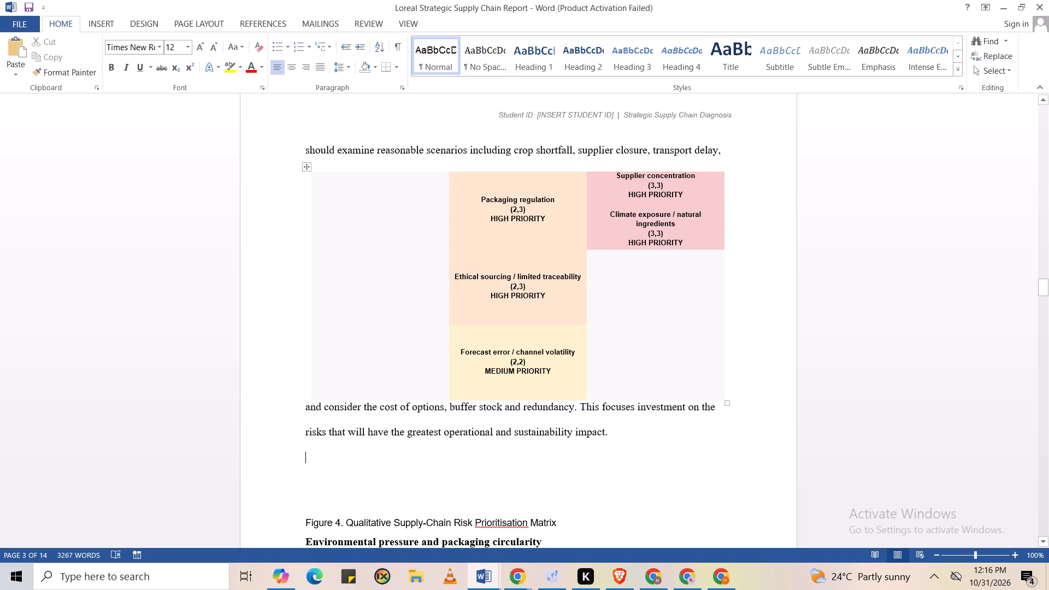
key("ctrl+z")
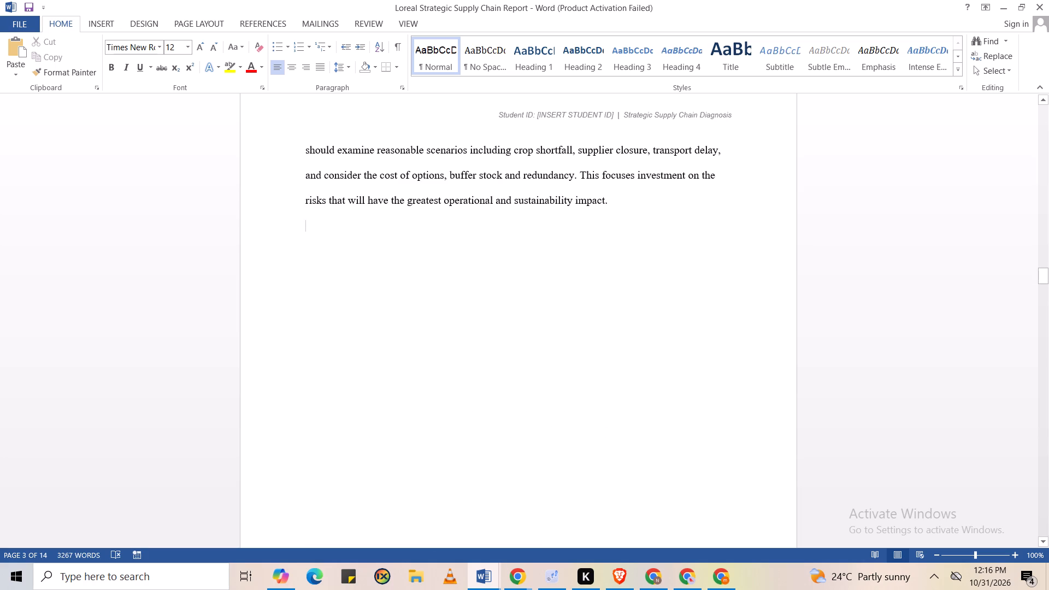
Delete the blank line above the risk matrix so the Figure 4 title sits directly over it.
key("ctrl+a")
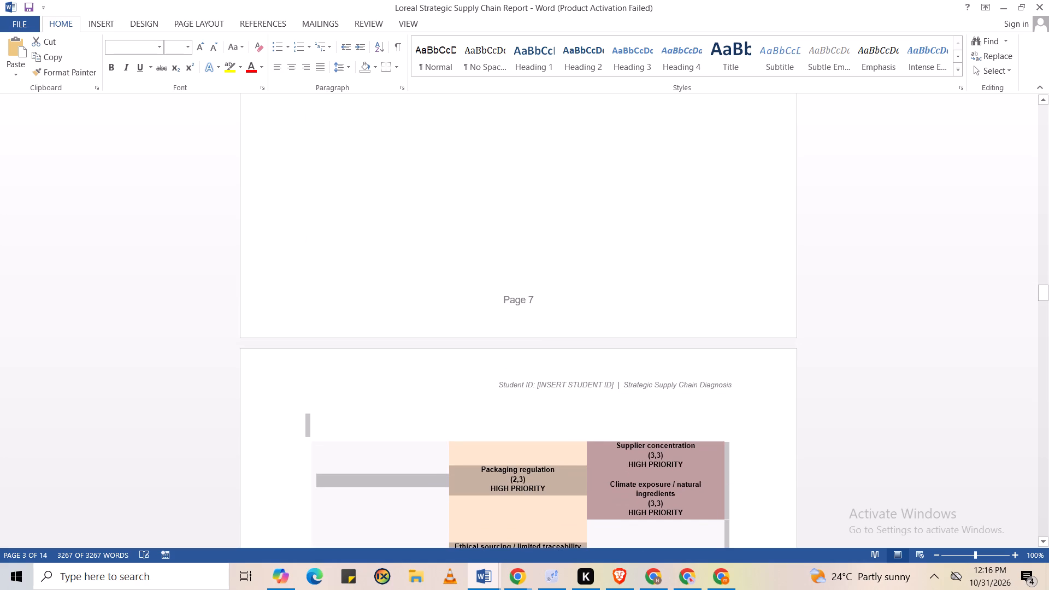
key("BackSpace")
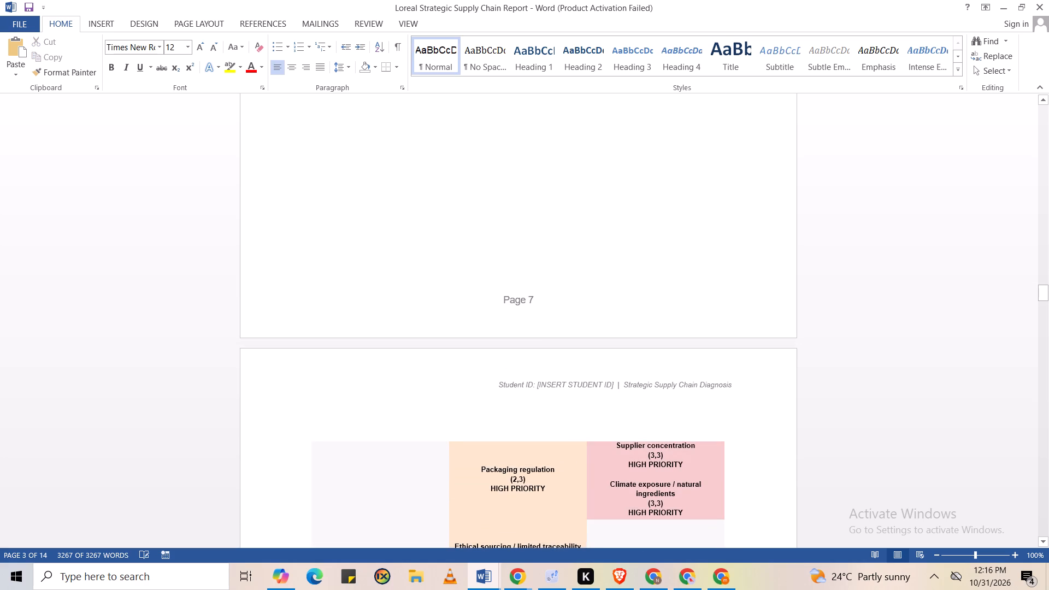
key("BackSpace")
key("Delete")
key("Delete")
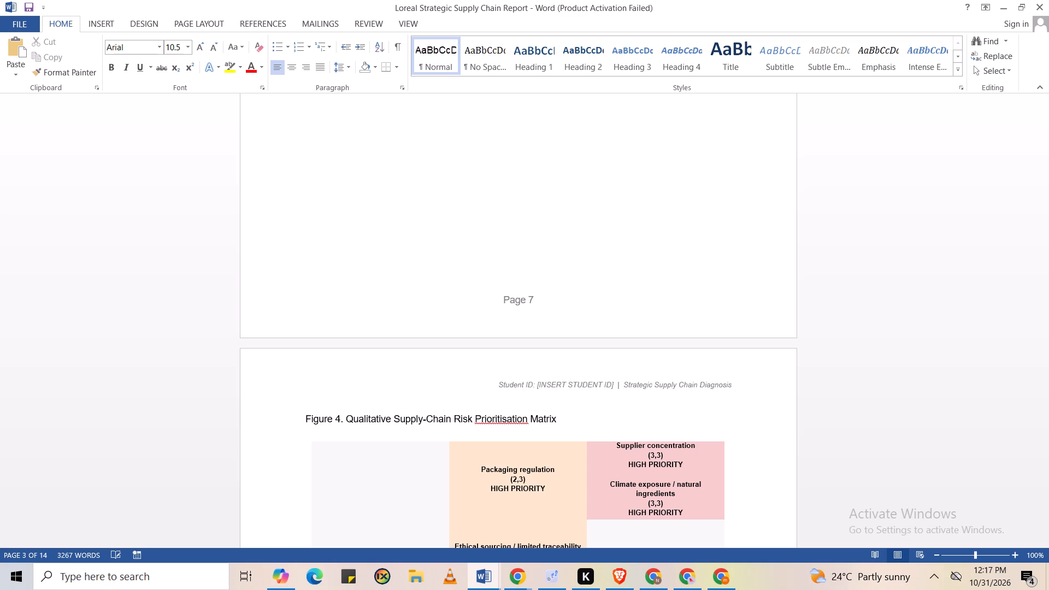
Delete the blank lines between "operational and sustainability impact." and the Figure 4 title.
key("BackSpace")
key("BackSpace")
key("BackSpace")
key("BackSpace")
key("BackSpace")
key("BackSpace")
key("BackSpace")
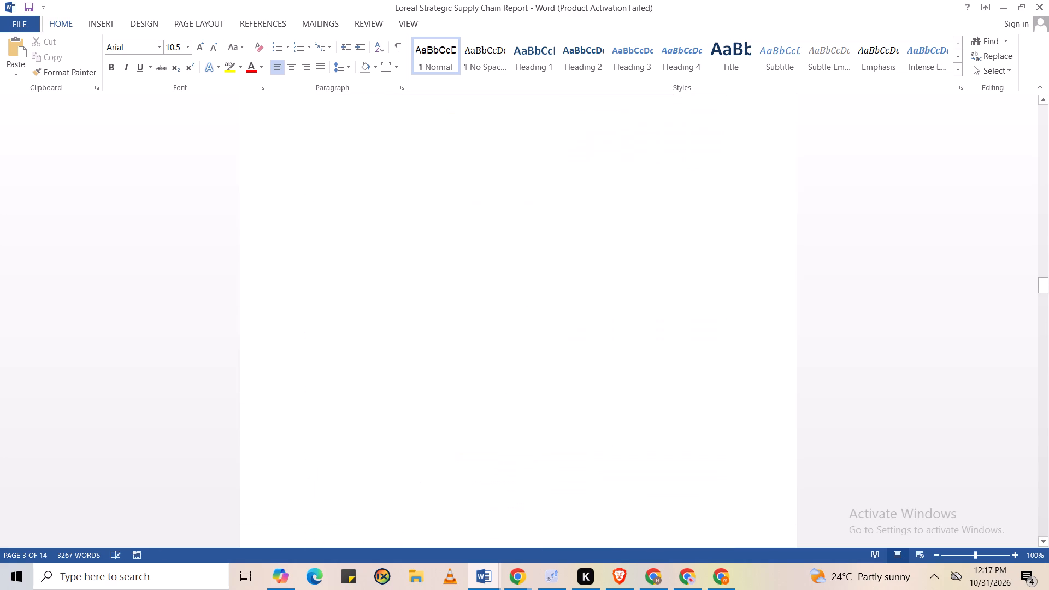
key("BackSpace")
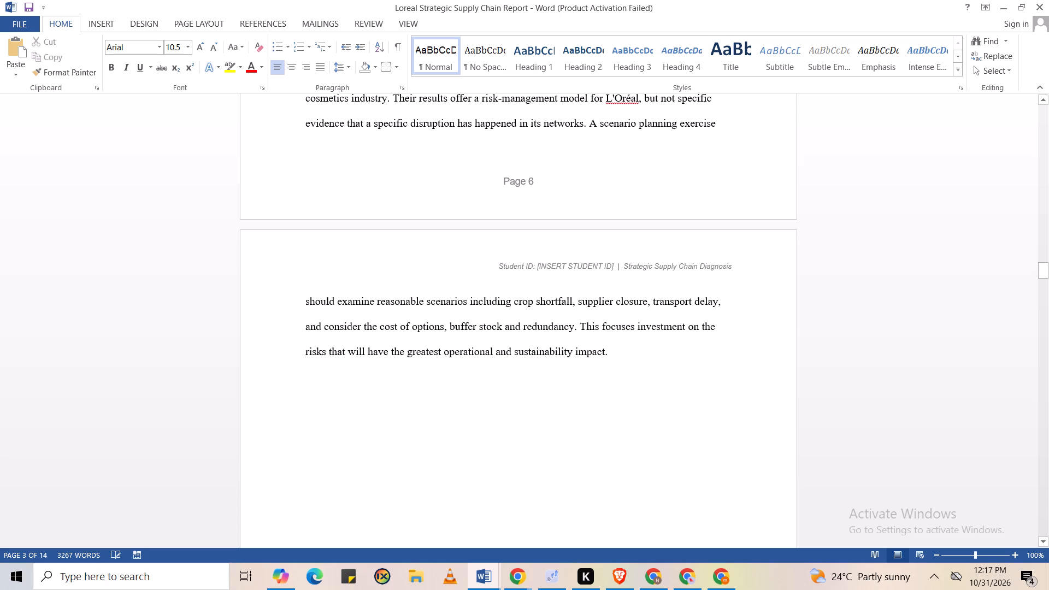
left_click(682, 370)
key("Delete")
key("Delete")
key("Delete")
key("Delete")
key("Delete")
key("Delete")
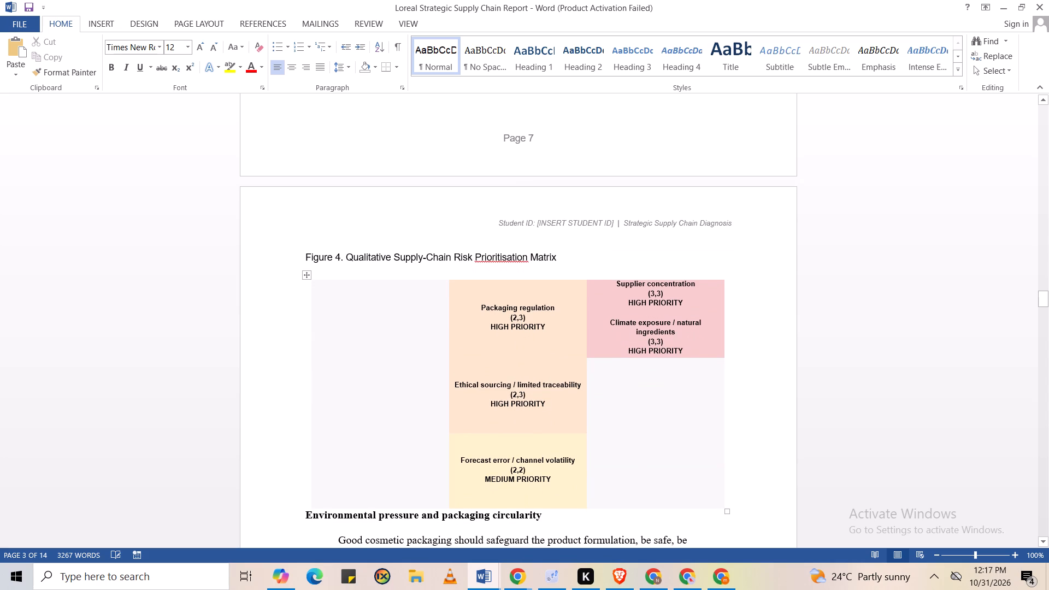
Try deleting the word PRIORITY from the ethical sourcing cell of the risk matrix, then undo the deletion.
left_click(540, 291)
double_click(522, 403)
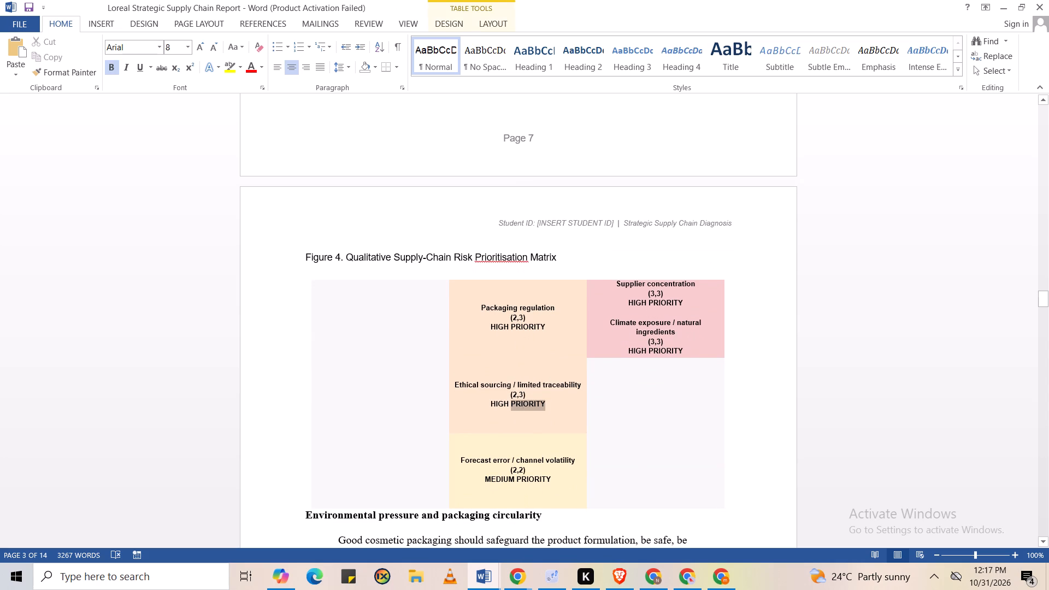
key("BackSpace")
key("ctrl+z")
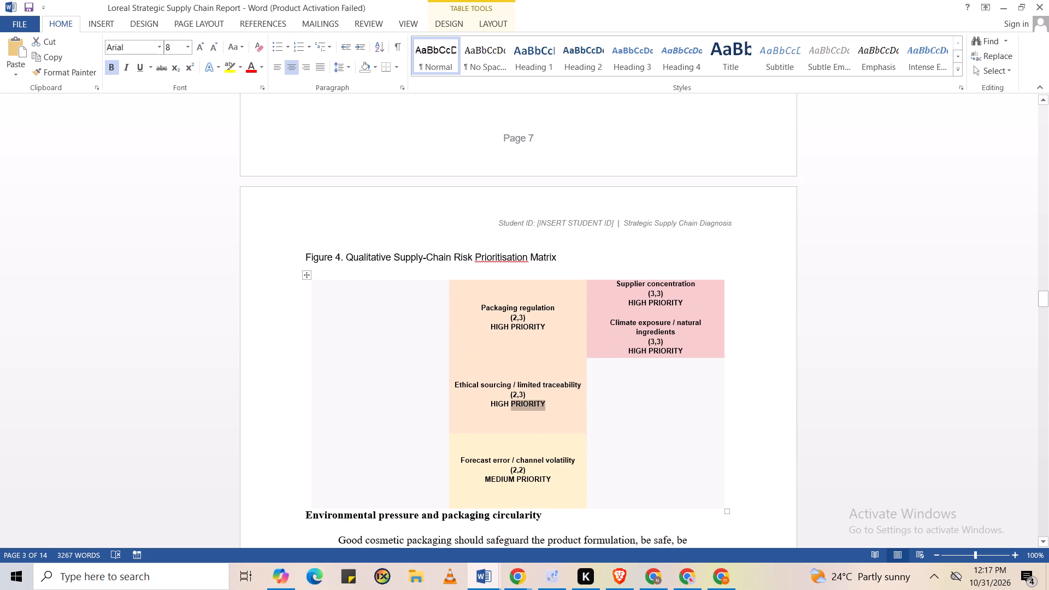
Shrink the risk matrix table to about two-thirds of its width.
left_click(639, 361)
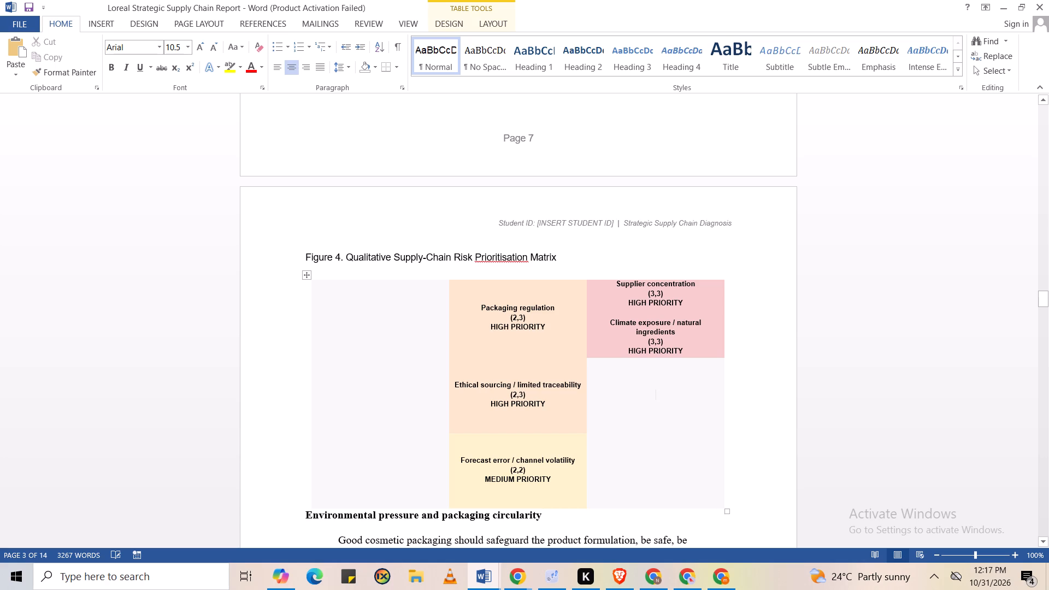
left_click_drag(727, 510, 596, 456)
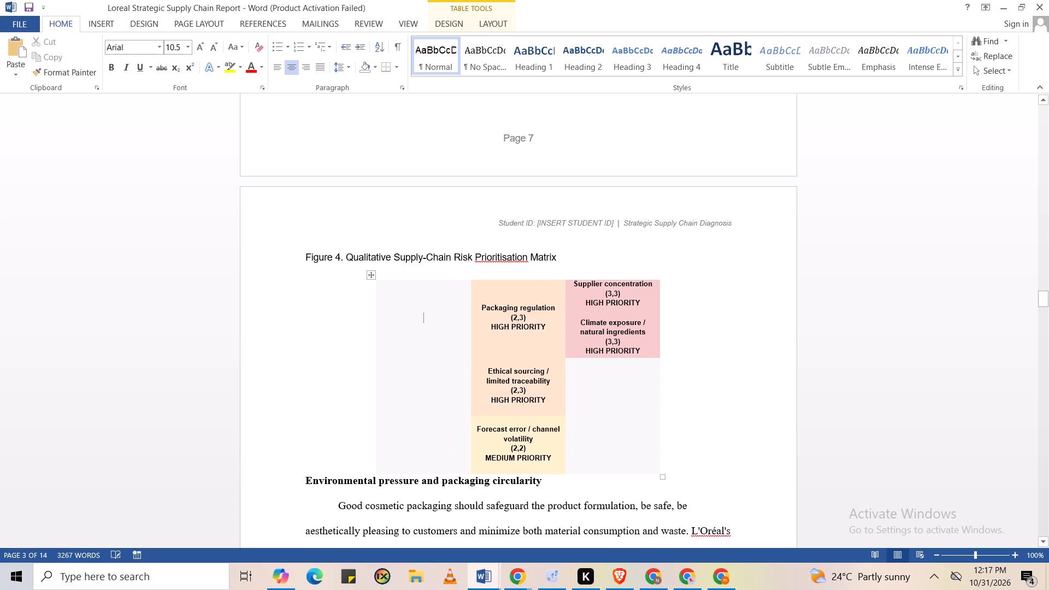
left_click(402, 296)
Move the risk matrix table to page 7, flush left beneath the paragraph ending "operational and sustainability impact.".
left_click(368, 273)
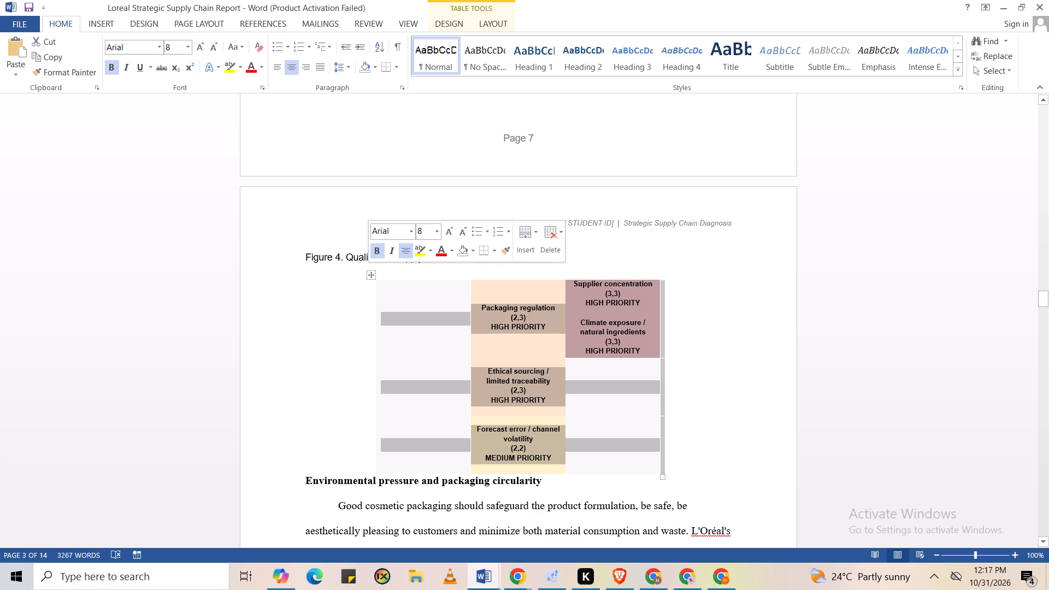
left_click_drag(368, 273, 391, 155)
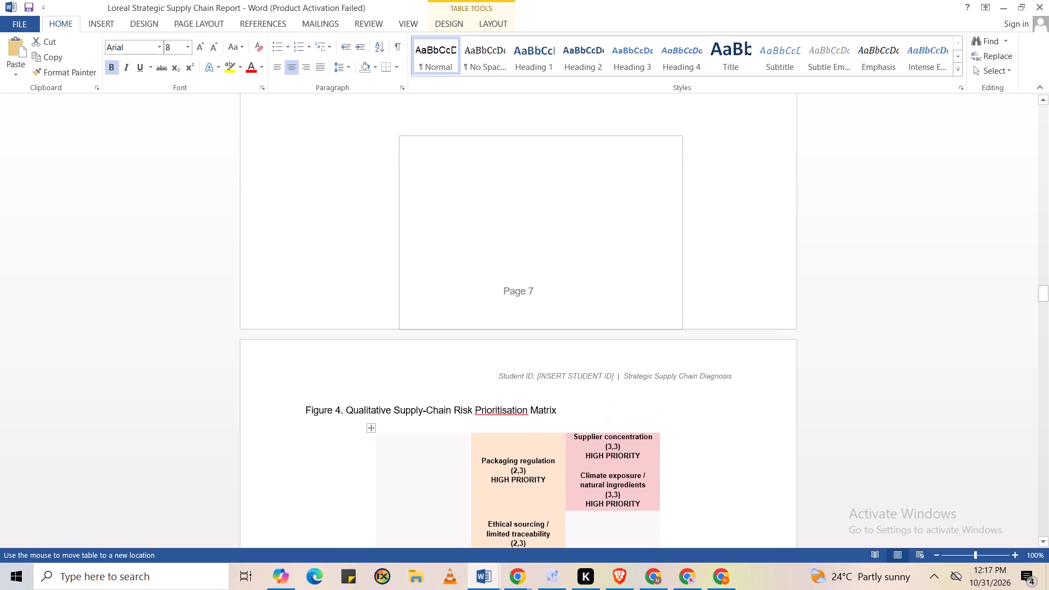
left_click_drag(391, 155, 372, 210)
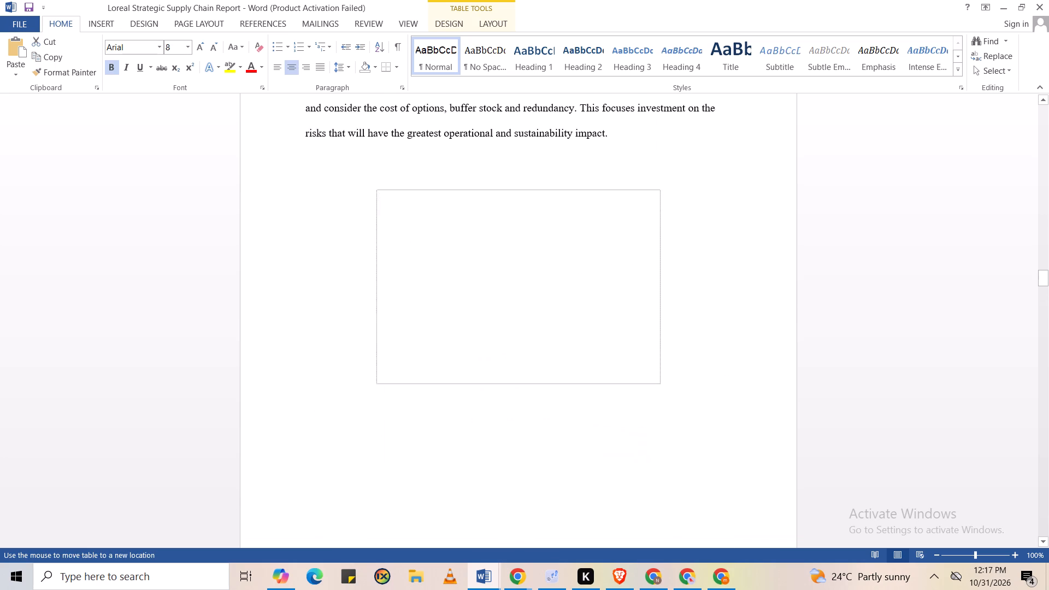
left_click_drag(372, 210, 315, 168)
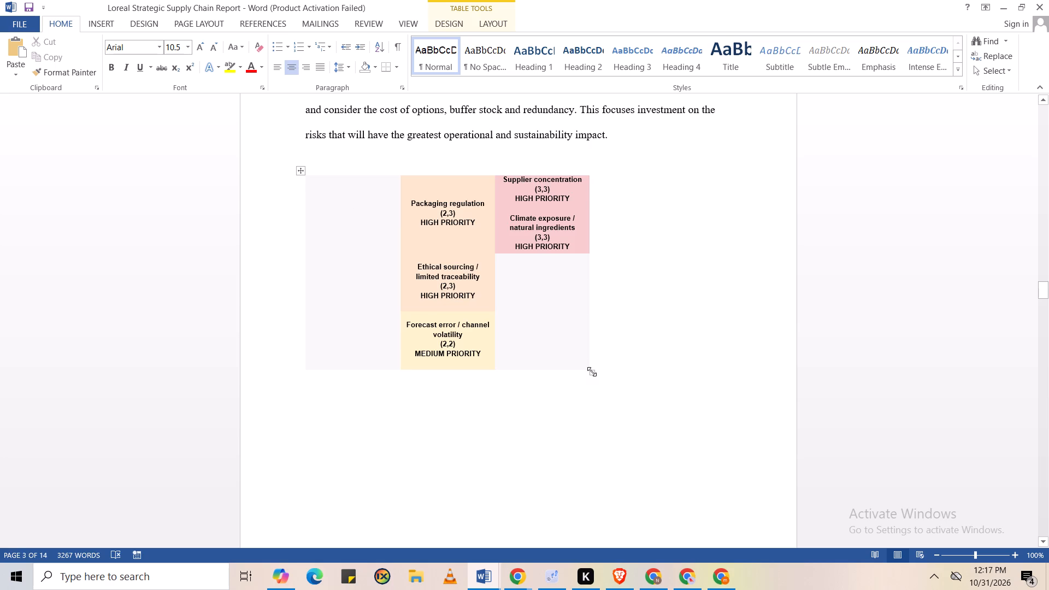
Widen the risk matrix table to nearly the full text width and slightly reduce its height.
left_click_drag(592, 371, 713, 362)
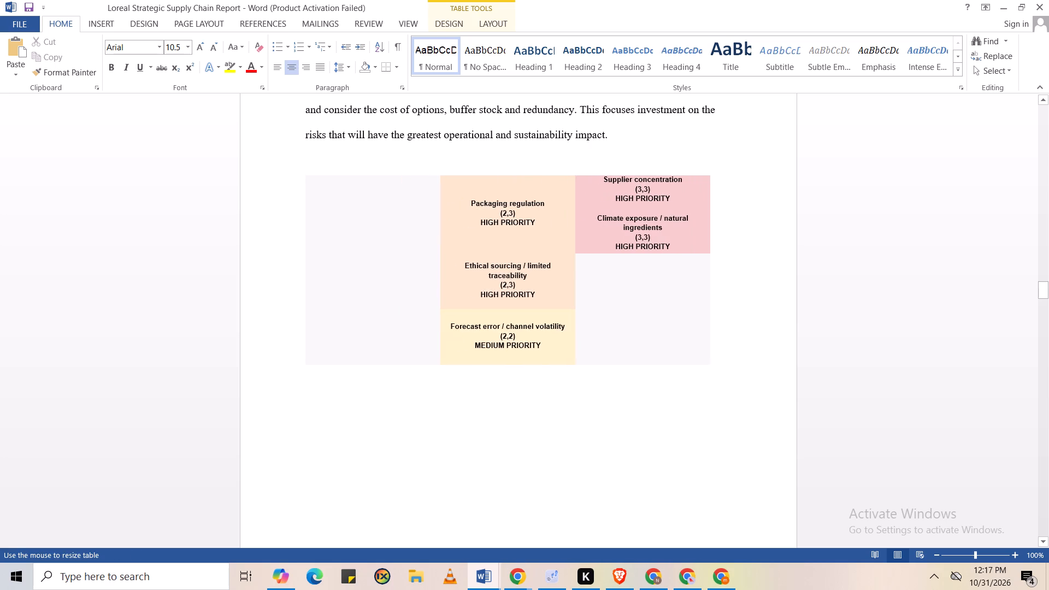
left_click_drag(713, 362, 717, 362)
Delete the page break before the Figure 4 title so the title sits directly above the risk matrix on page 7.
left_click(619, 142)
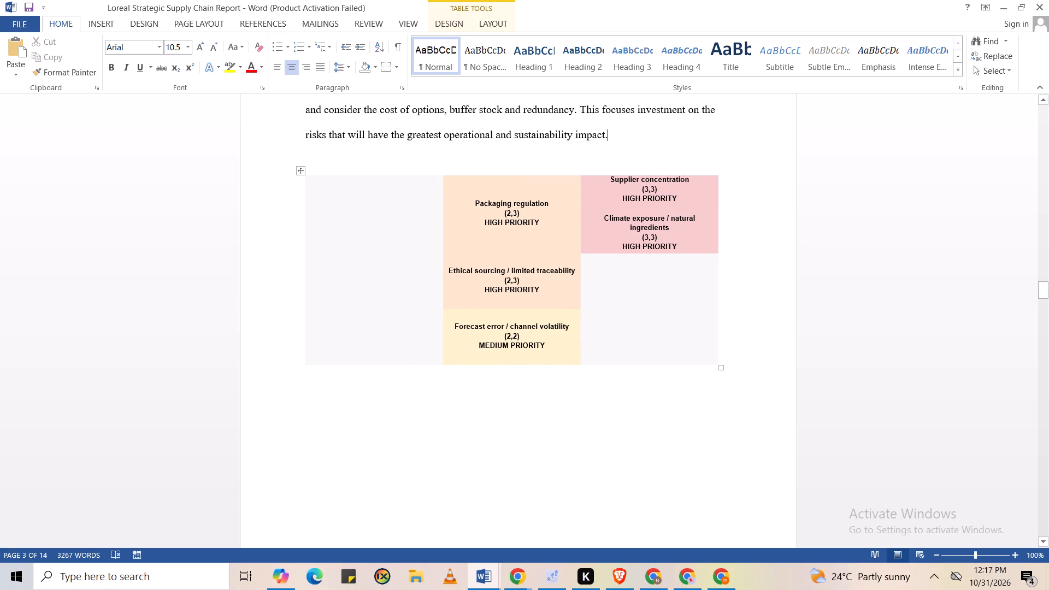
left_click(692, 400)
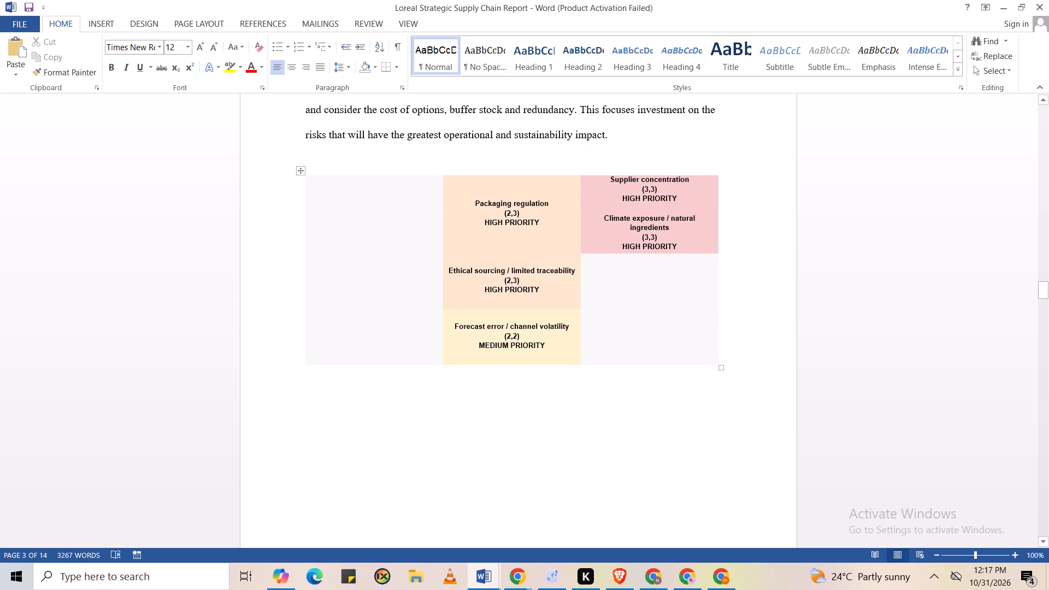
left_click(736, 366)
key("Delete")
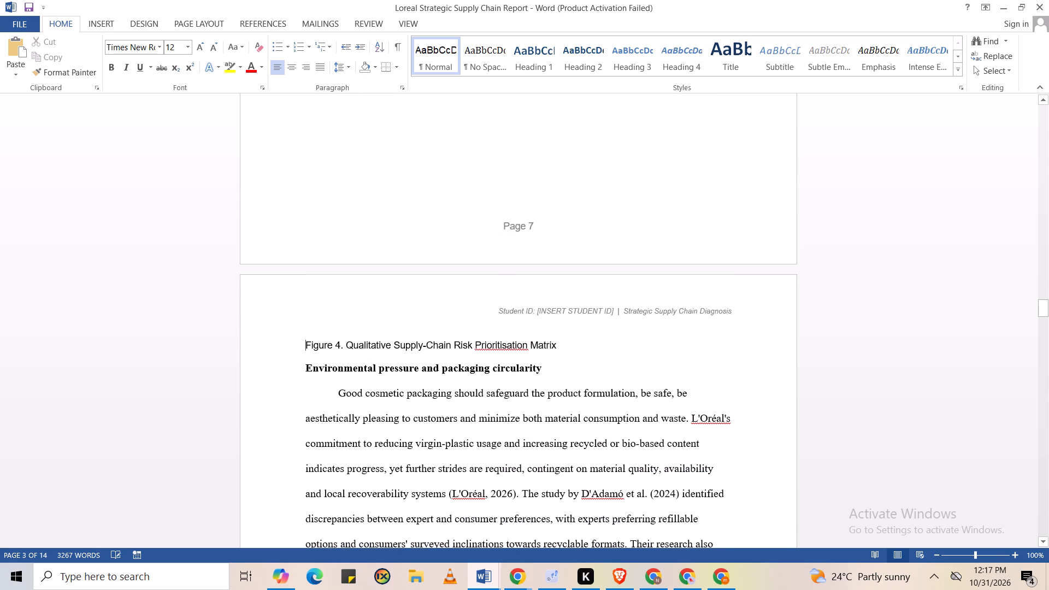
key("BackSpace")
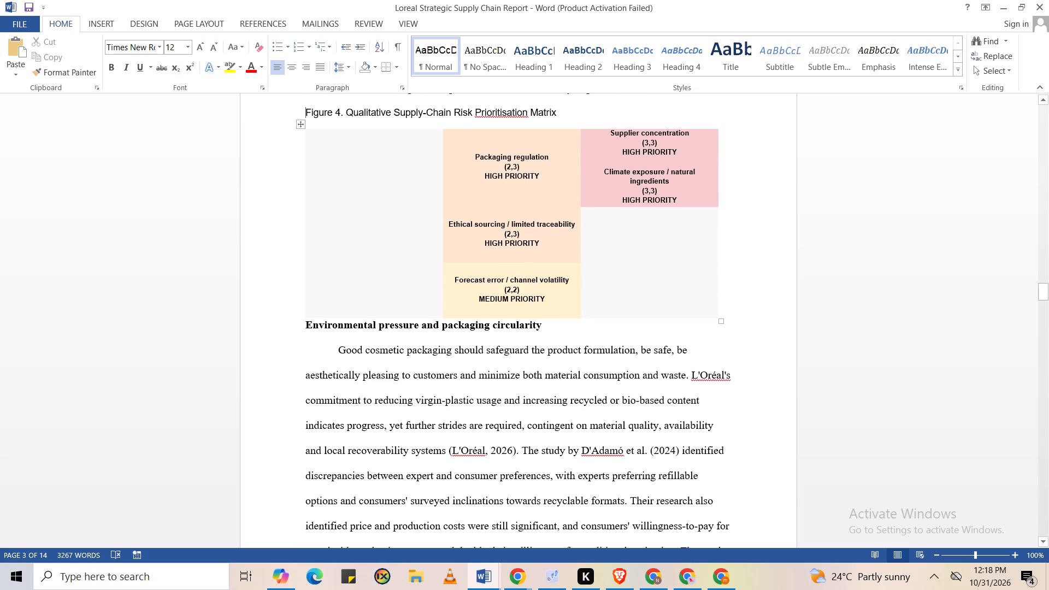
Place a copy of the Figure 4 title between the risk matrix and the "Environmental pressure and packaging circularity" heading, keeping the original above.
left_click_drag(561, 114, 306, 115)
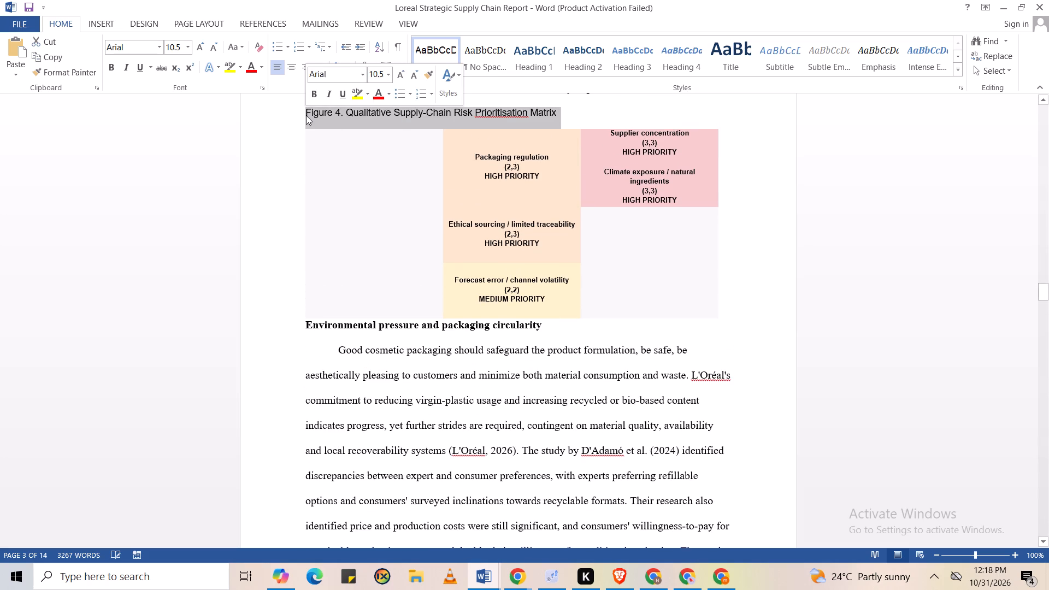
key("ctrl+x")
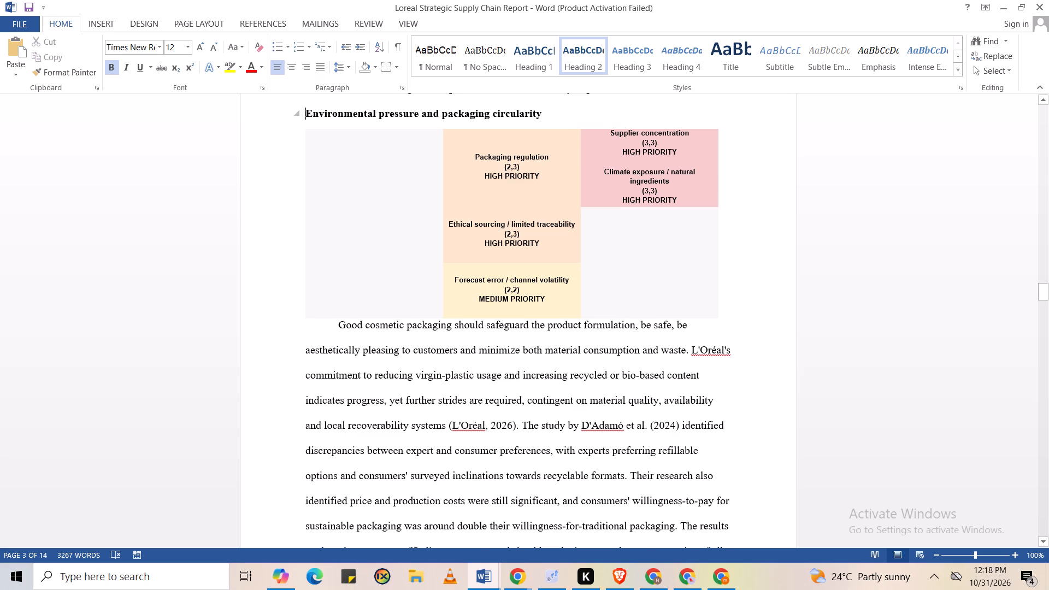
key("ctrl+z")
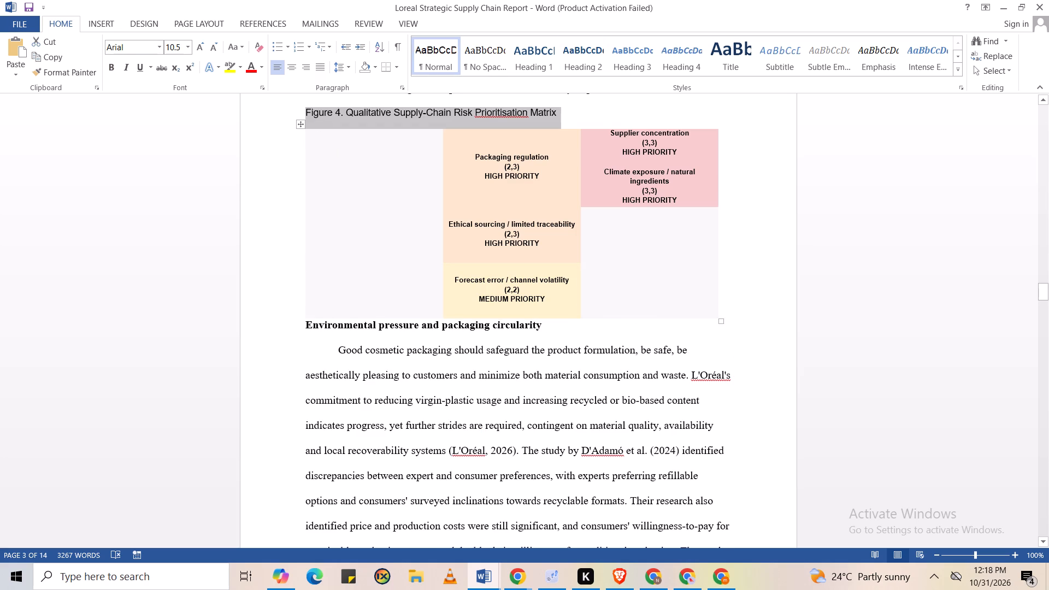
left_click(304, 324)
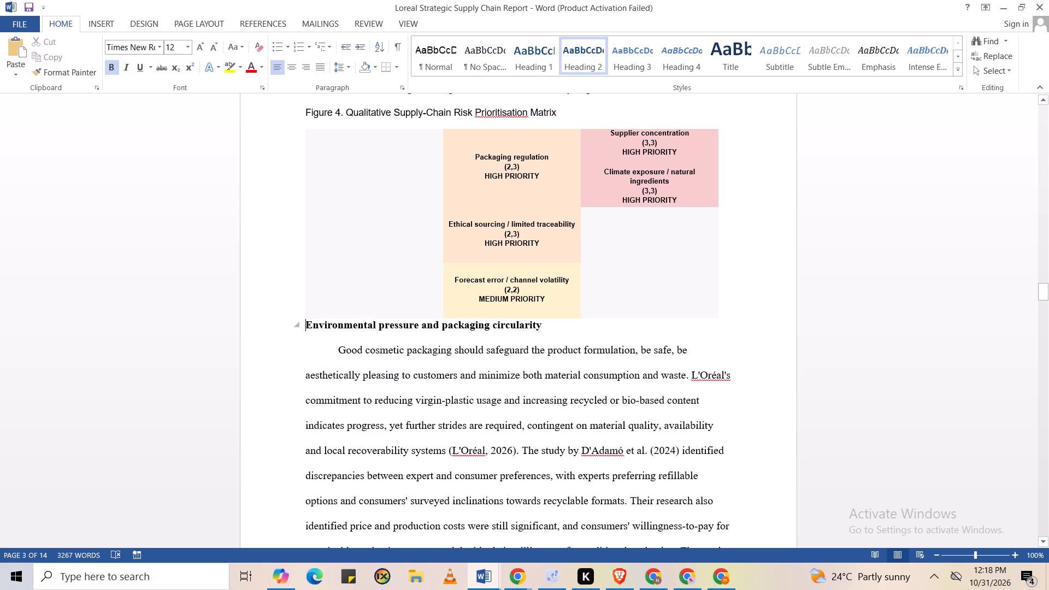
key("Return")
left_click(304, 324)
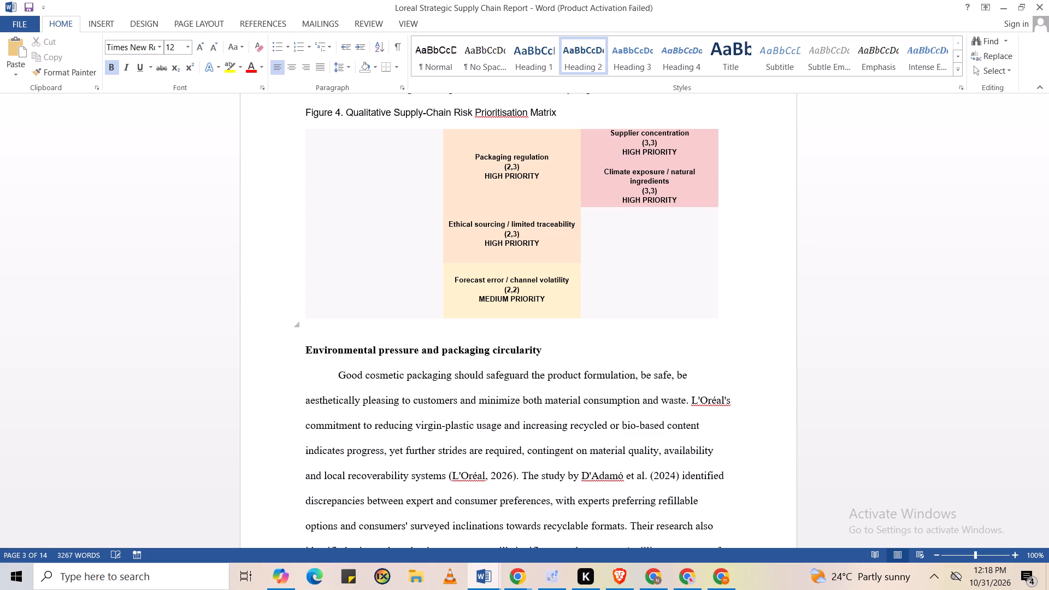
key("ctrl+v")
key("Delete")
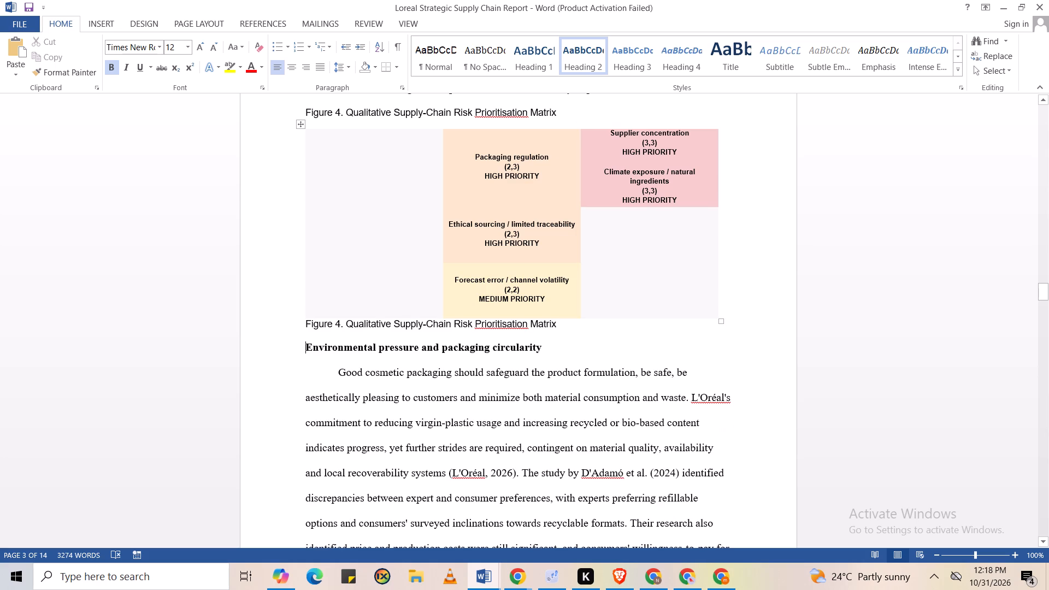
Delete the Figure 4 title above the risk matrix, leaving a blank line there and keeping the copy below the matrix.
left_click_drag(559, 113, 345, 117)
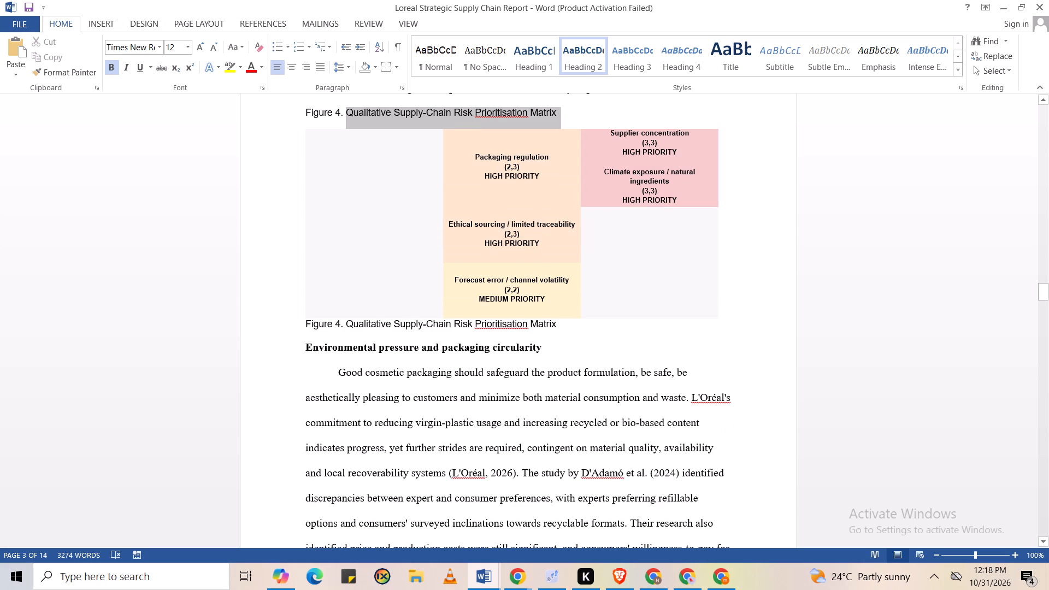
left_click_drag(345, 117, 319, 113)
key("BackSpace")
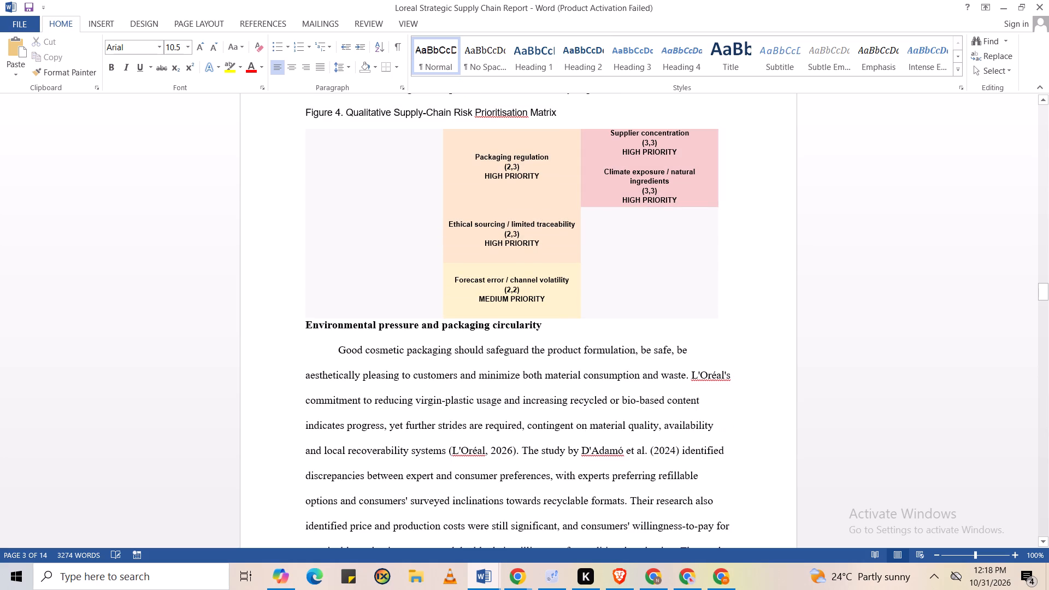
key("space")
key("BackSpace")
key("Return")
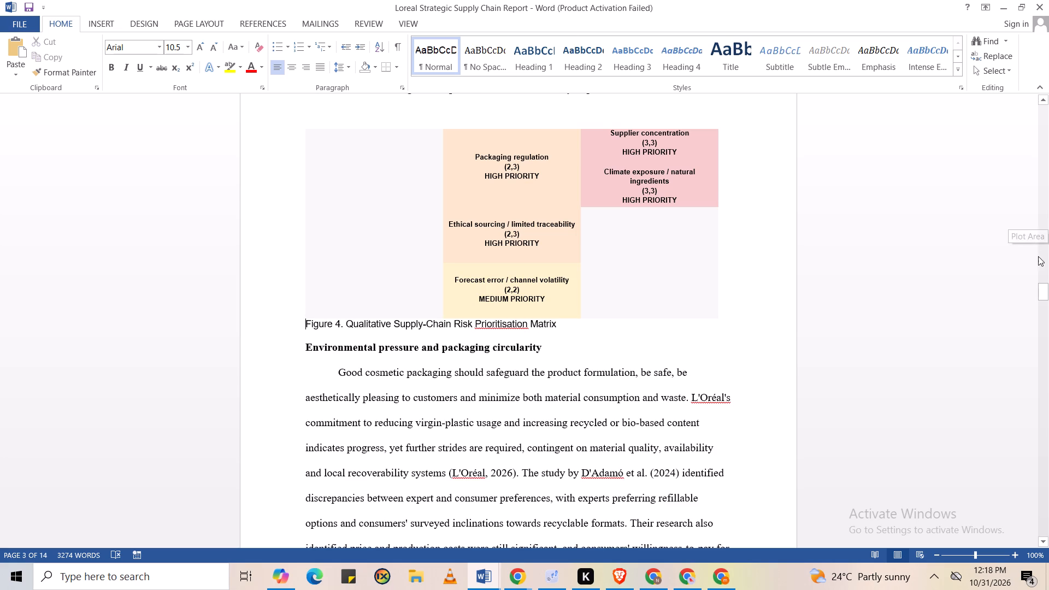
Clear the formatting of the Figure 4 title below the risk matrix and set it to Times New Roman, size 12.
left_click_drag(1043, 286, 1043, 270)
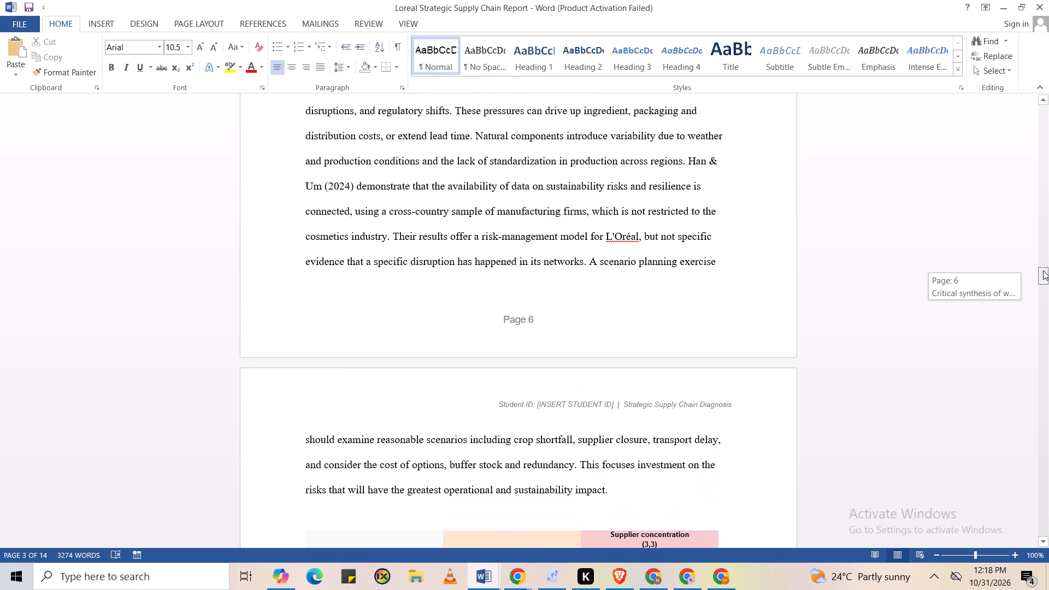
left_click_drag(1043, 270, 1048, 288)
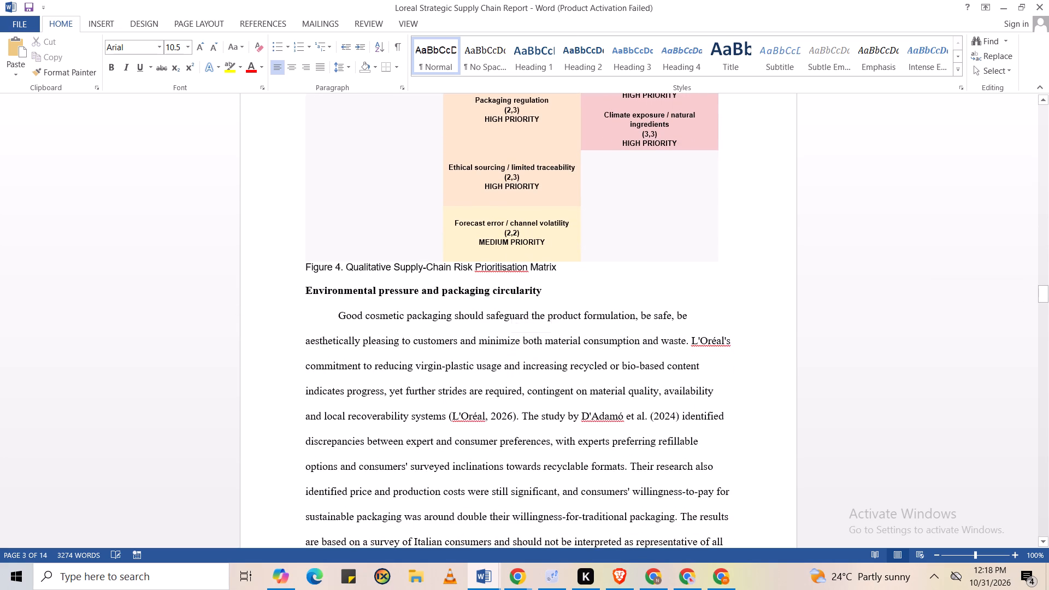
left_click_drag(568, 273, 407, 258)
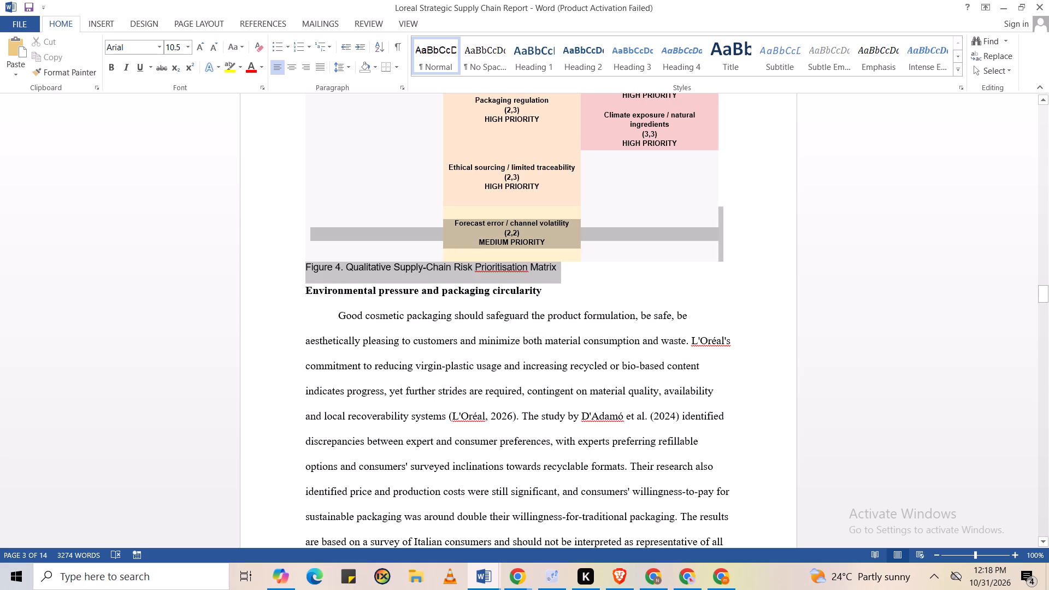
left_click_drag(407, 258, 314, 267)
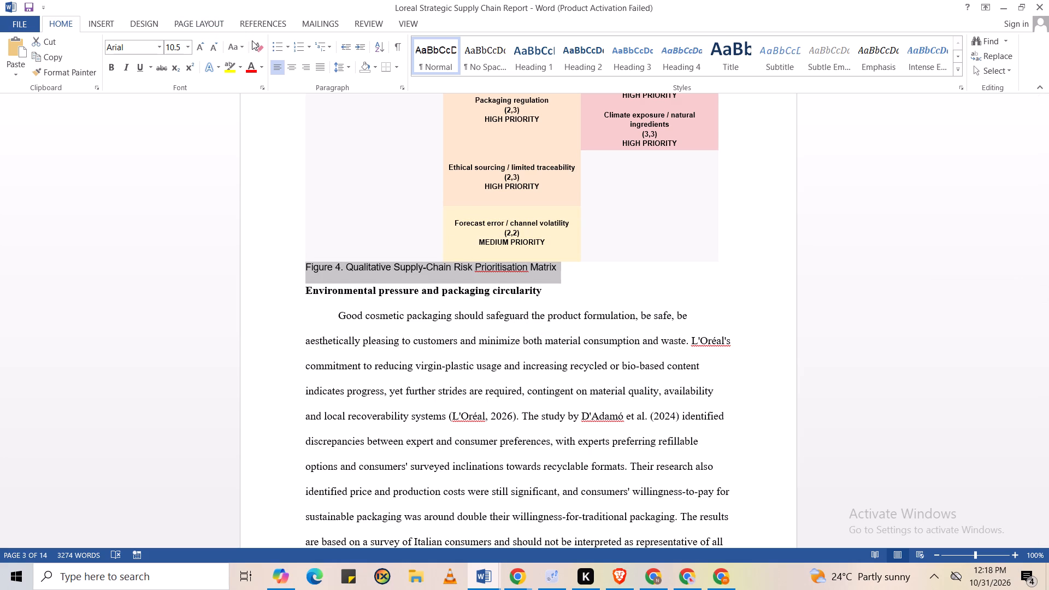
left_click(253, 43)
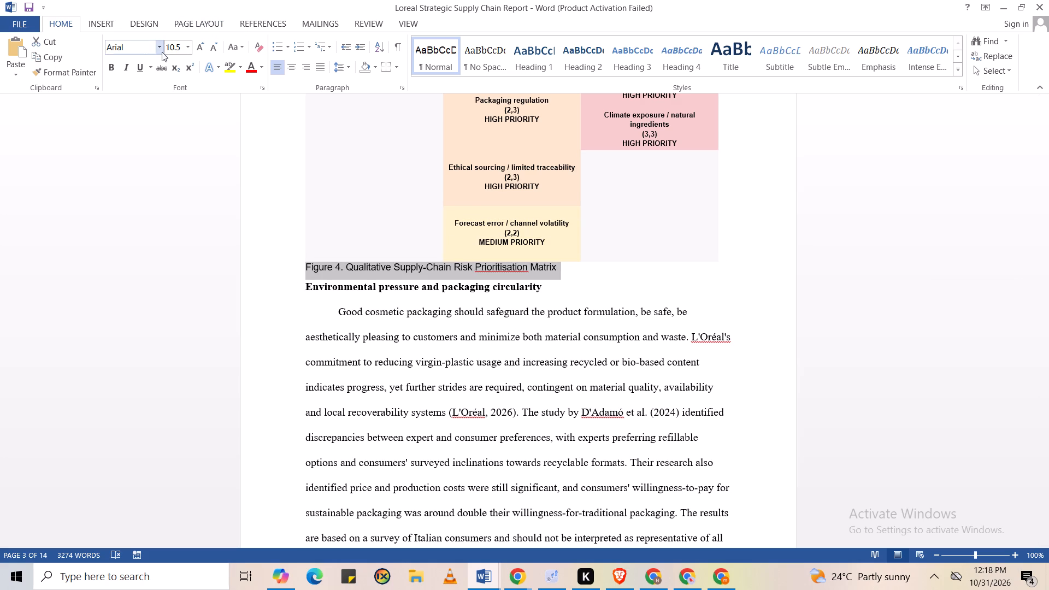
left_click(163, 46)
left_click(180, 130)
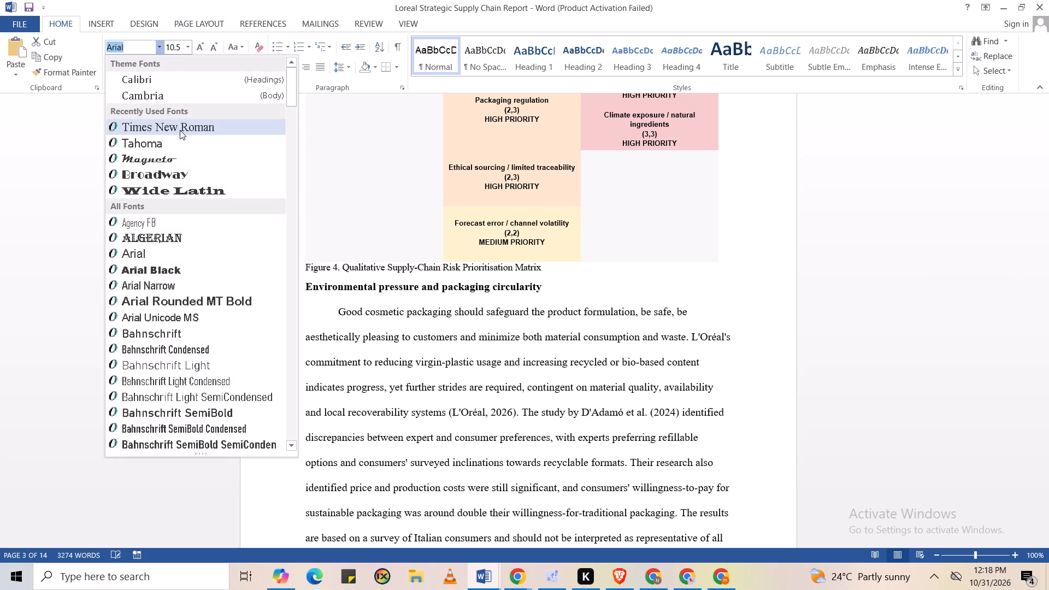
left_click(184, 46)
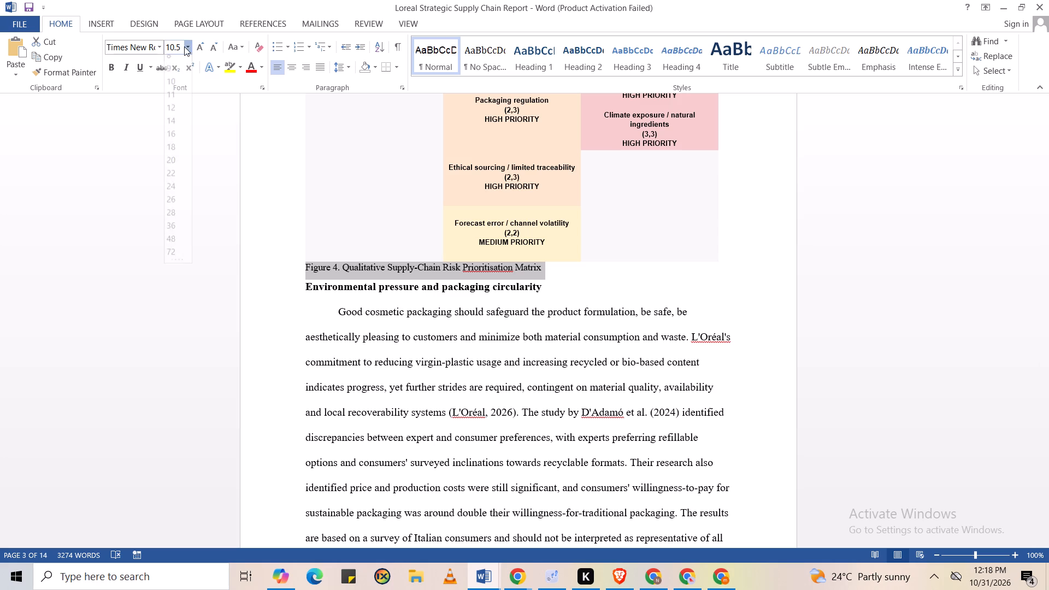
left_click(175, 117)
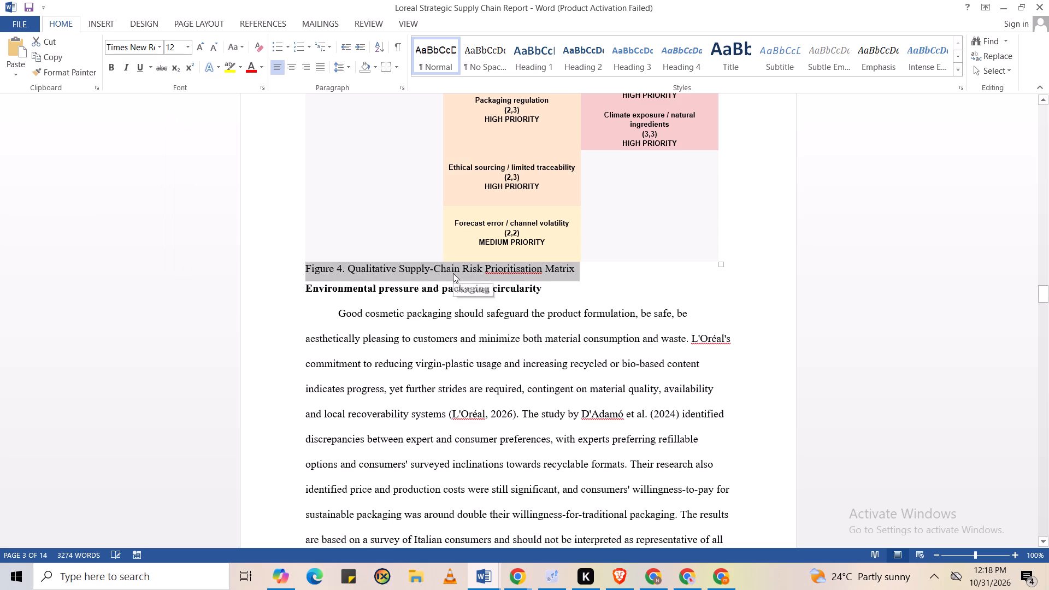
Italicise "Qualitative Supply-Chain Risk Prioritisation Matrix" in the Figure 4 title, leaving "Figure 4." upright, and save the report.
left_click(453, 273)
left_click_drag(575, 272, 358, 281)
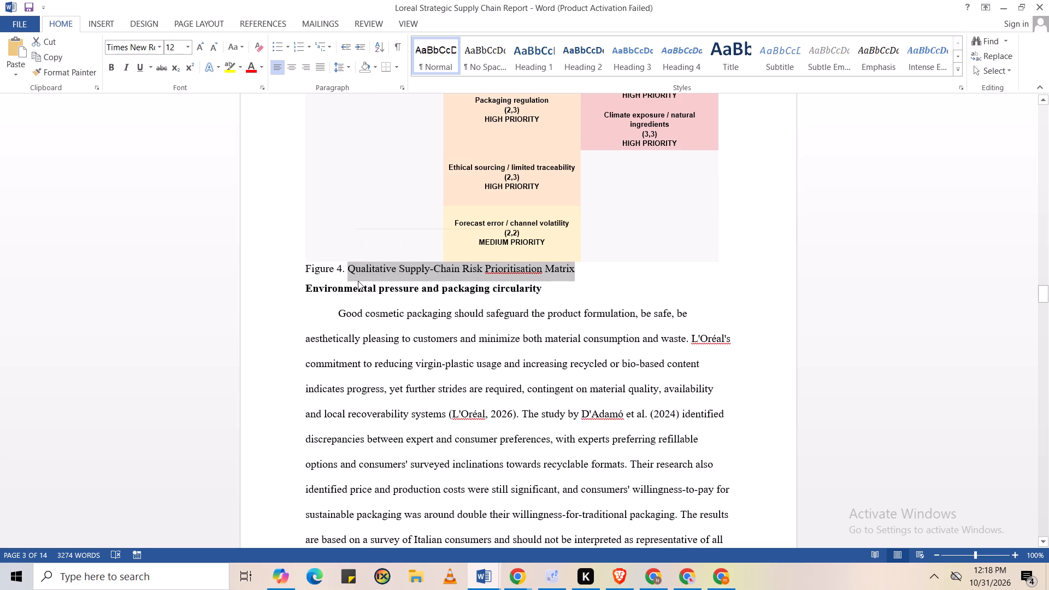
key("ctrl+i")
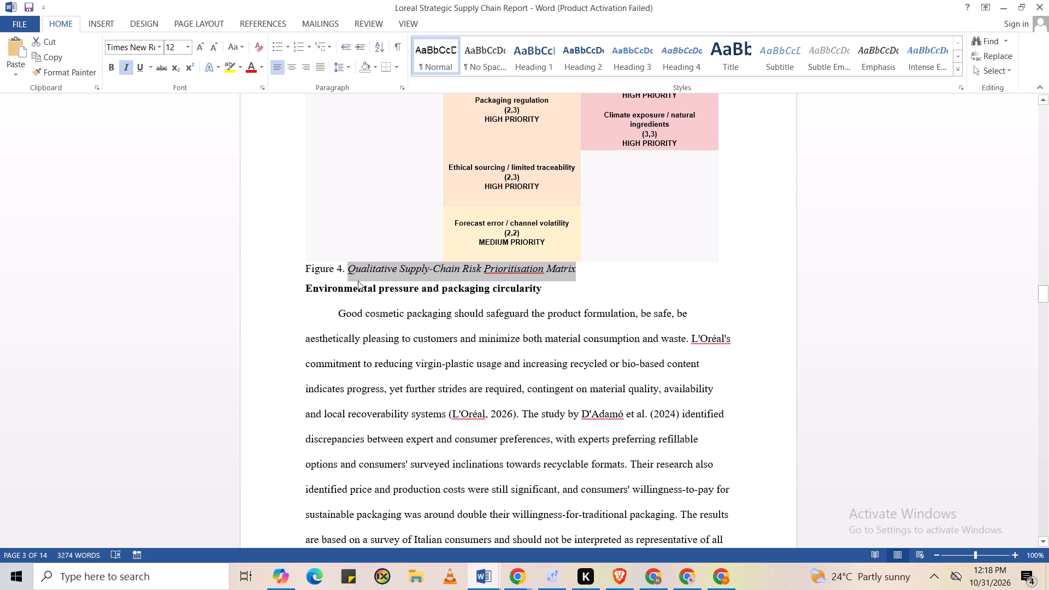
key("ctrl+s")
key("ctrl+s")
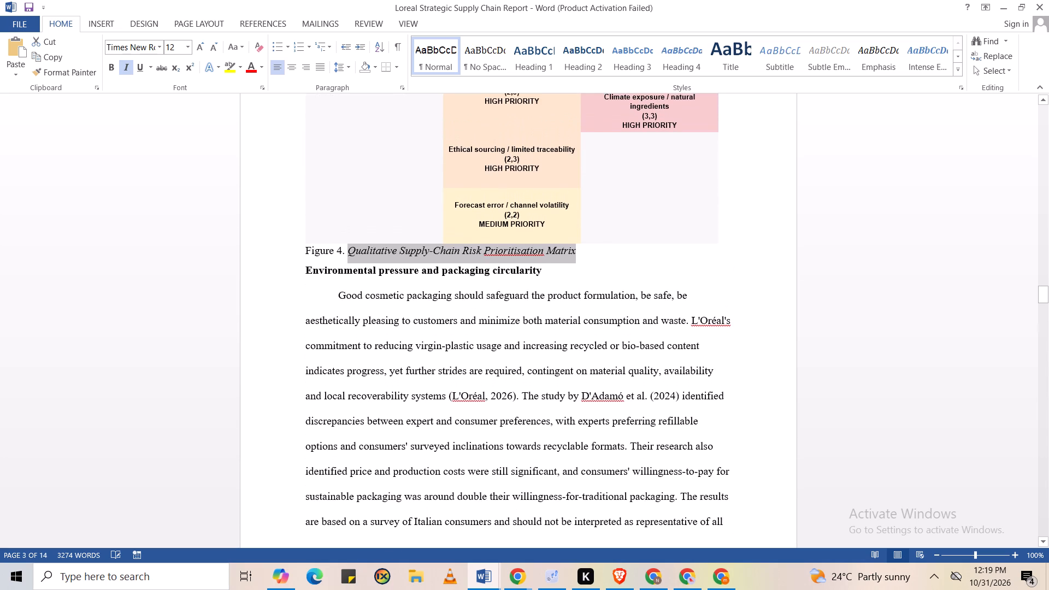
Switch to Loreal_Strategic_Supply_Chain_Report_with_Figures_Appendices and shrink the Figure 5 "Indicative 18-month implementation roadmap" chart very slightly.
left_click(484, 589)
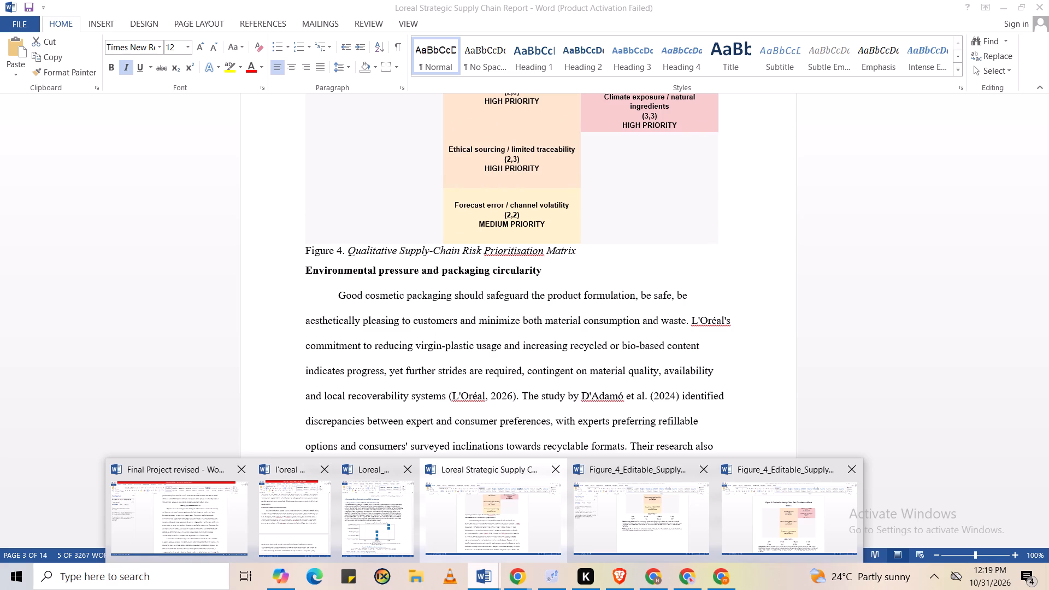
left_click(373, 528)
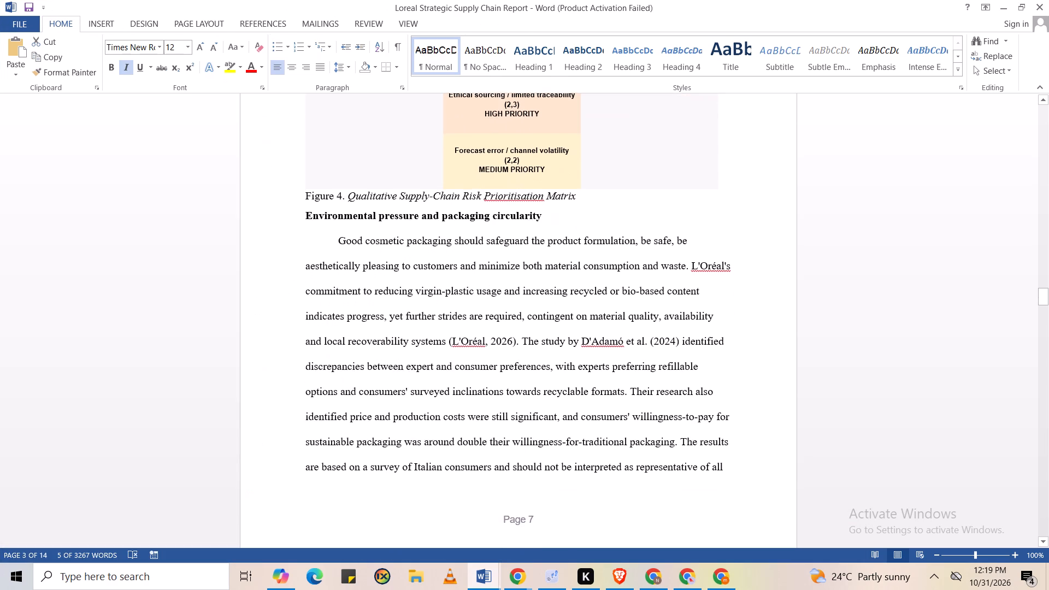
left_click_drag(485, 589, 478, 582)
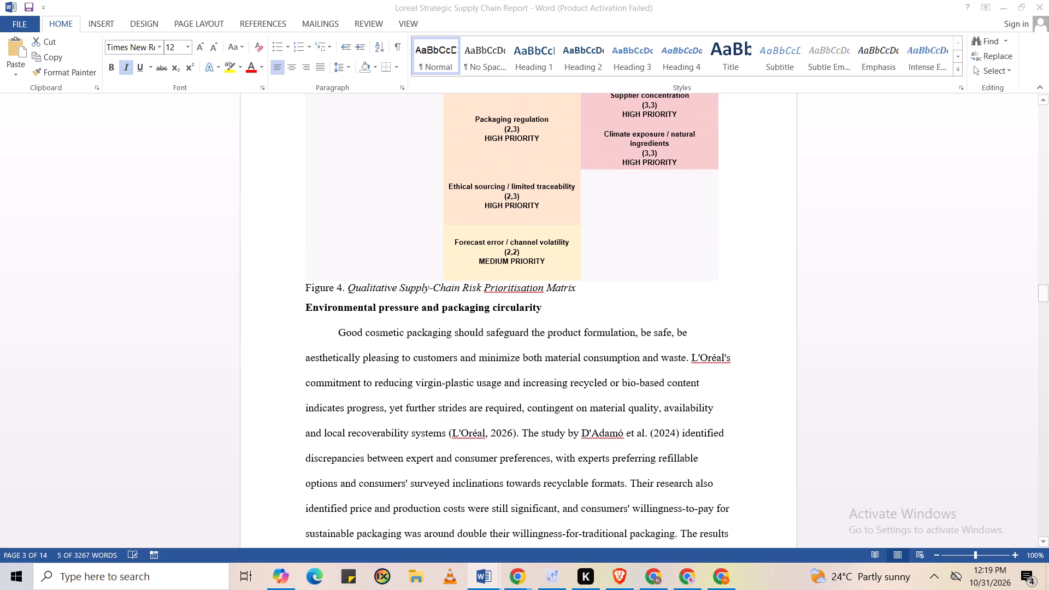
left_click(376, 520)
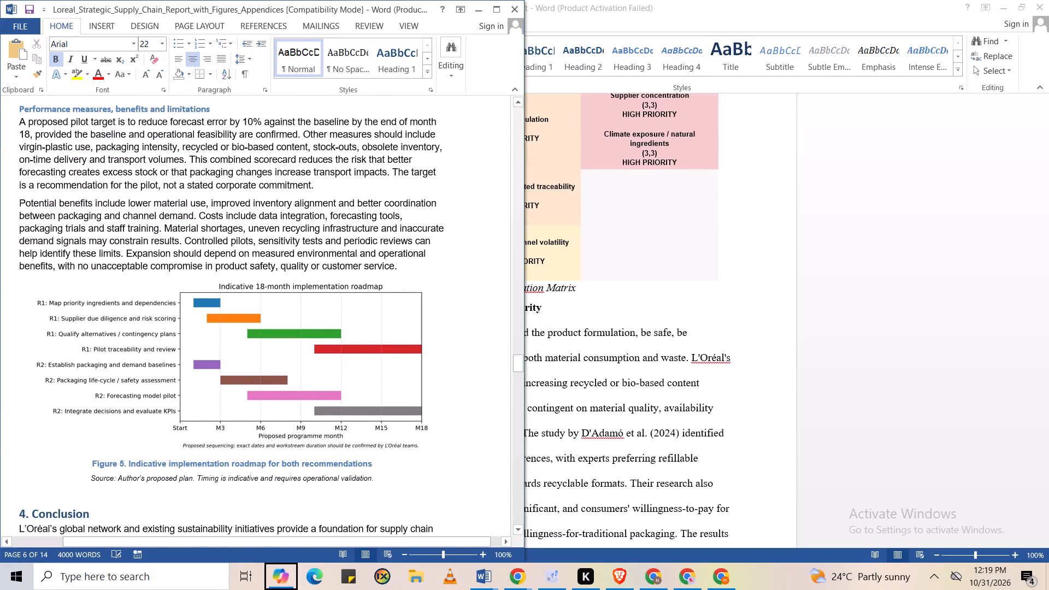
left_click(272, 356)
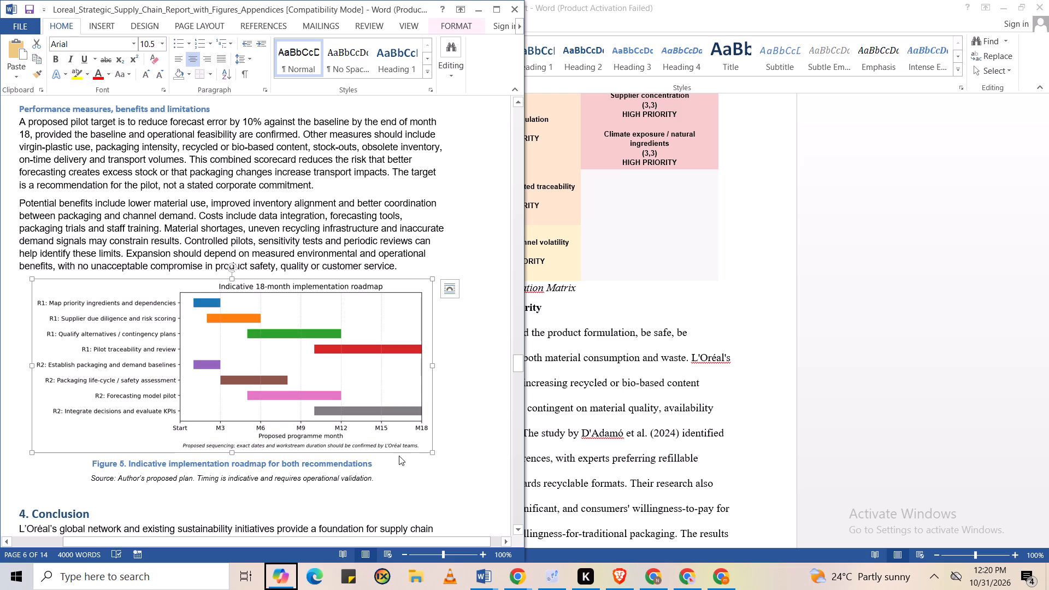
left_click_drag(430, 450, 430, 441)
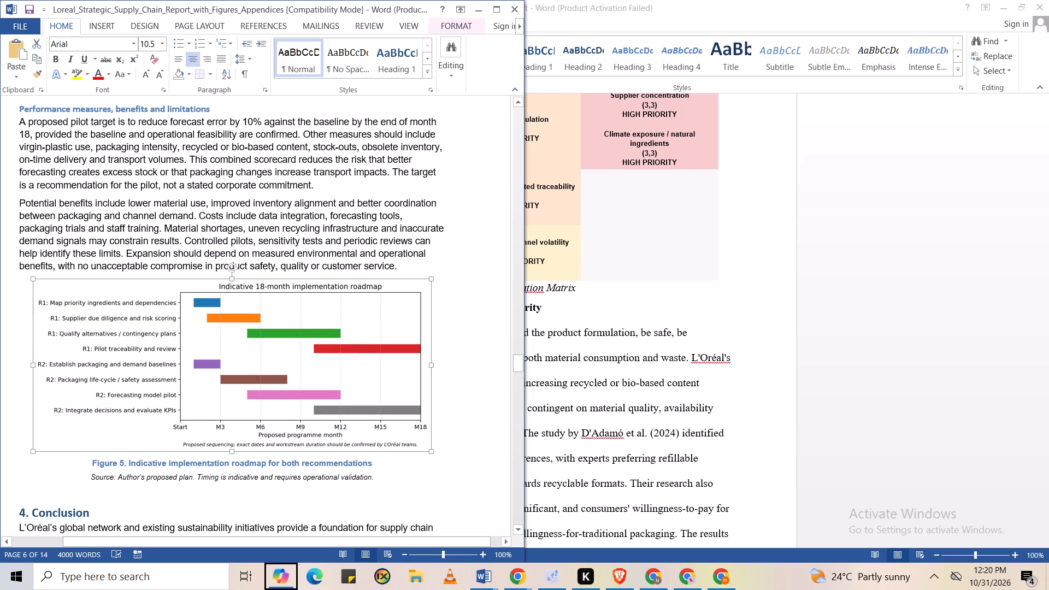
left_click_drag(430, 441, 430, 432)
left_click(262, 321)
left_click(469, 400)
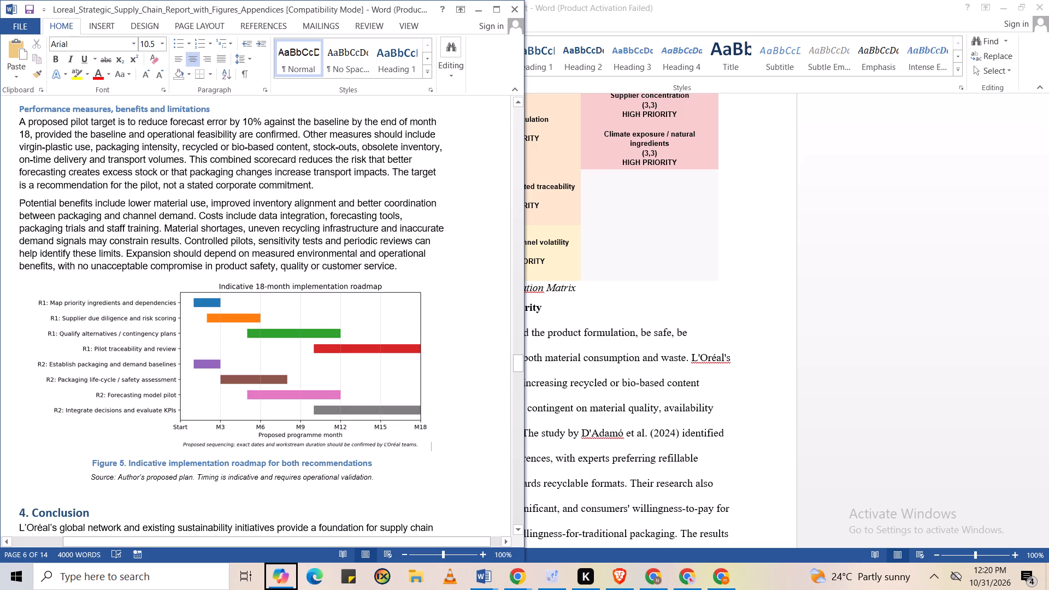
Snip the Figure 5 roadmap chart from its title to the "Proposed programme month" axis label, leaving out the sequencing note and caption.
key("Print")
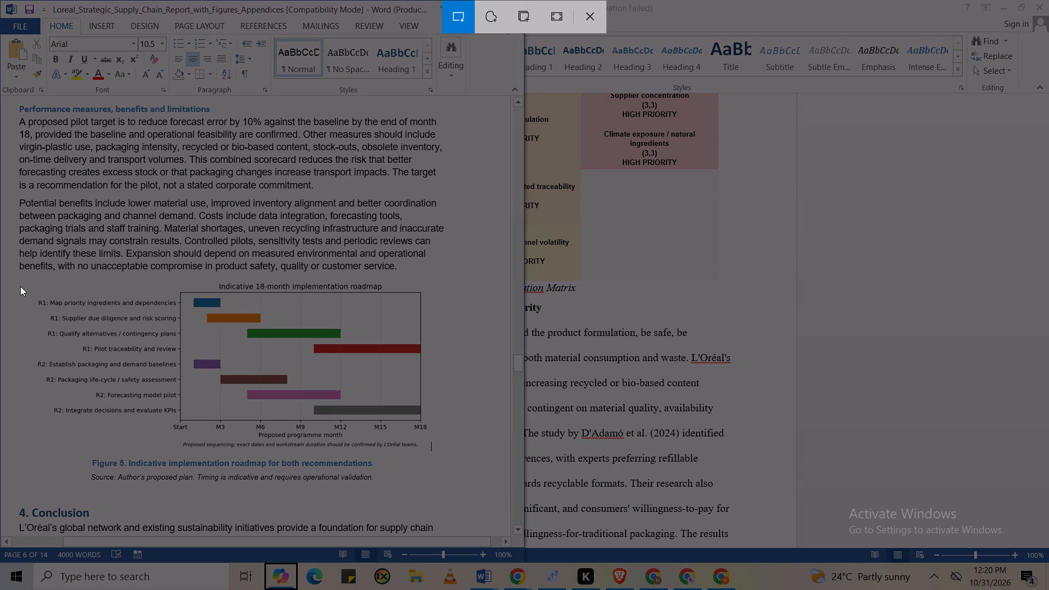
left_click(20, 286)
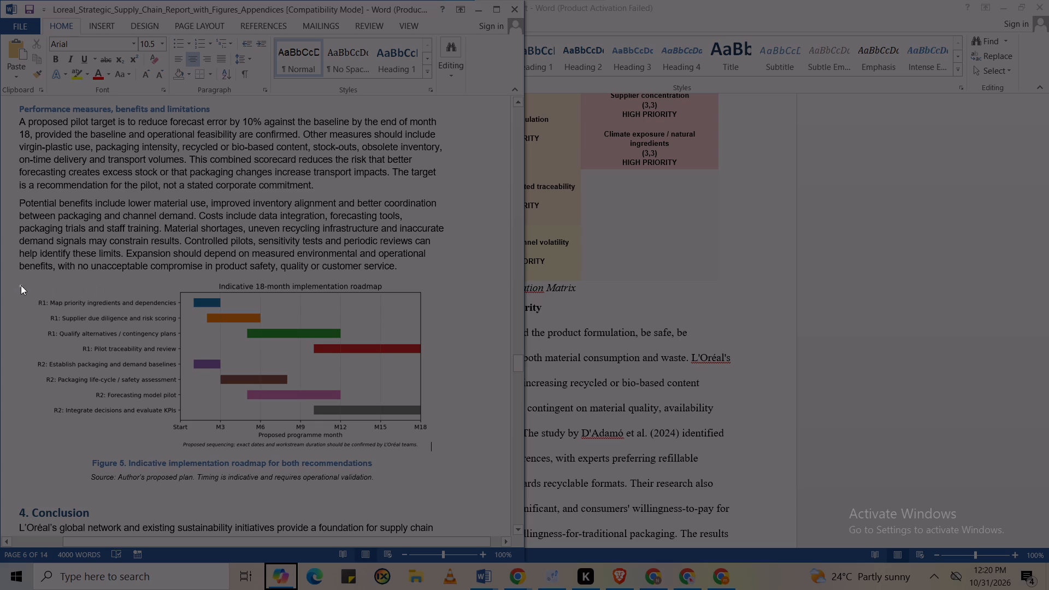
left_click_drag(21, 280, 199, 328)
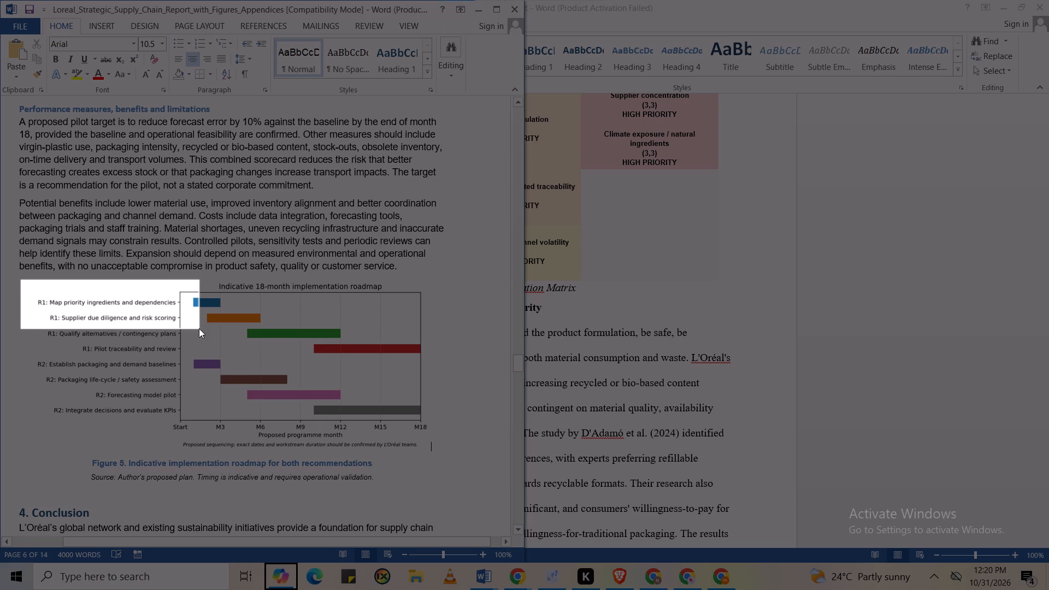
left_click_drag(199, 328, 440, 439)
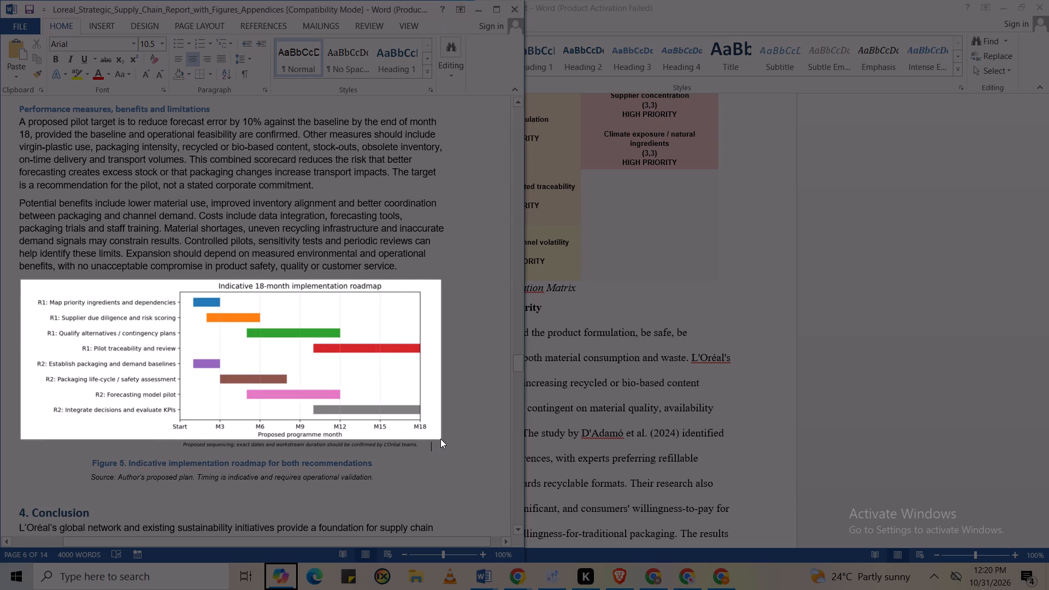
left_click_drag(440, 439, 441, 442)
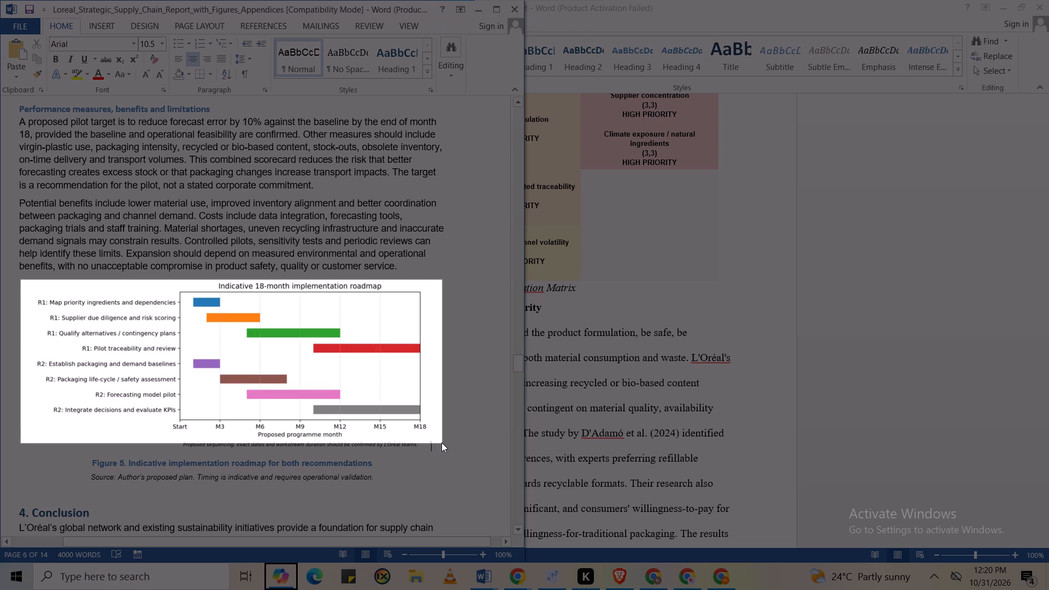
left_click_drag(441, 442, 468, 436)
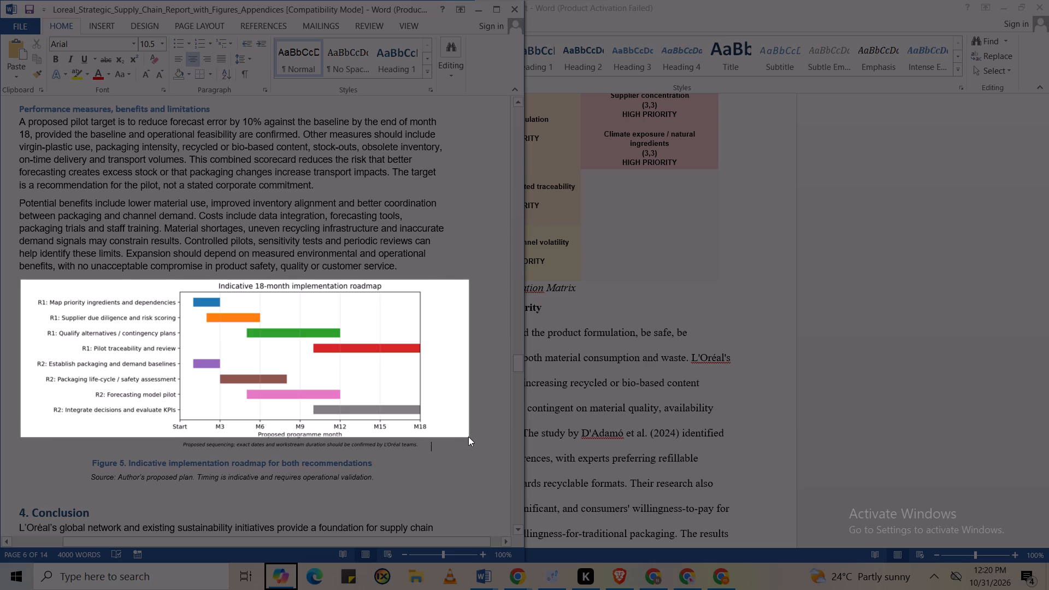
left_click_drag(468, 436, 468, 441)
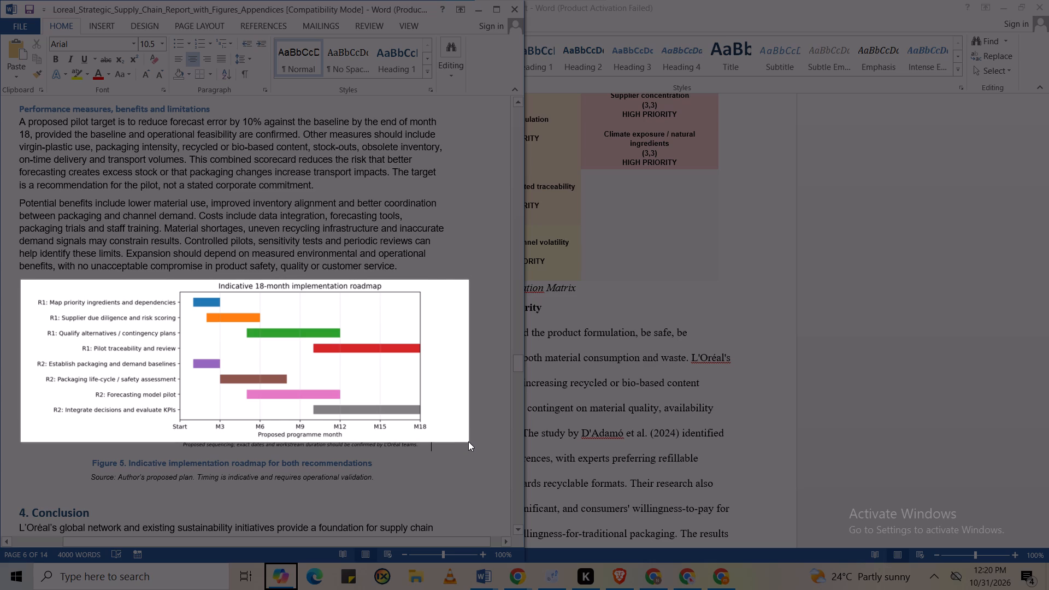
left_click_drag(468, 441, 469, 441)
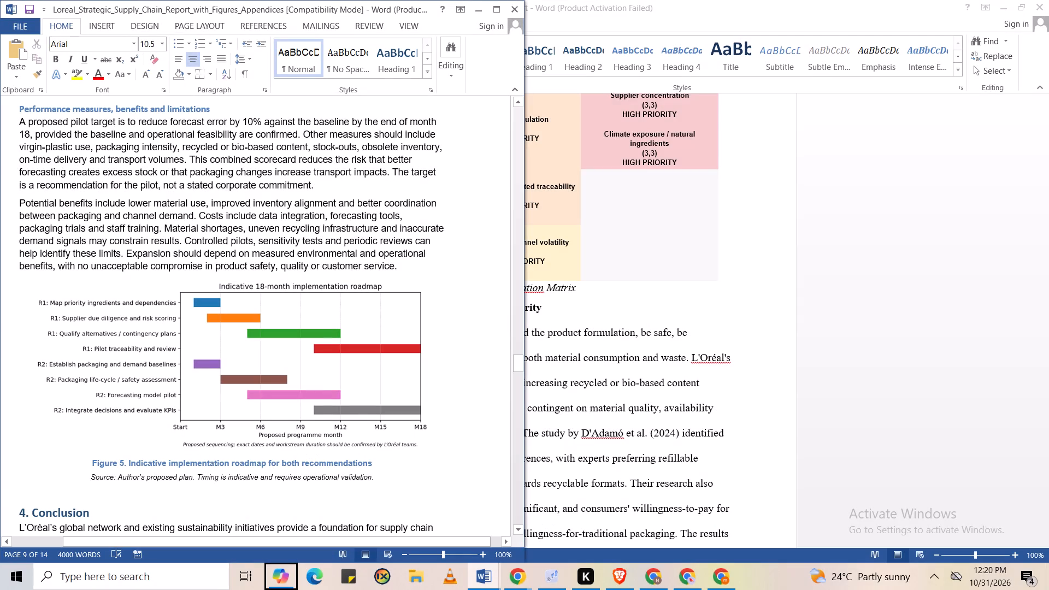
In the Loreal Strategic Supply Chain Report, insert the snipped roadmap chart on a new line after "product quality or customer service.", above the Conclusion heading.
left_click(661, 413)
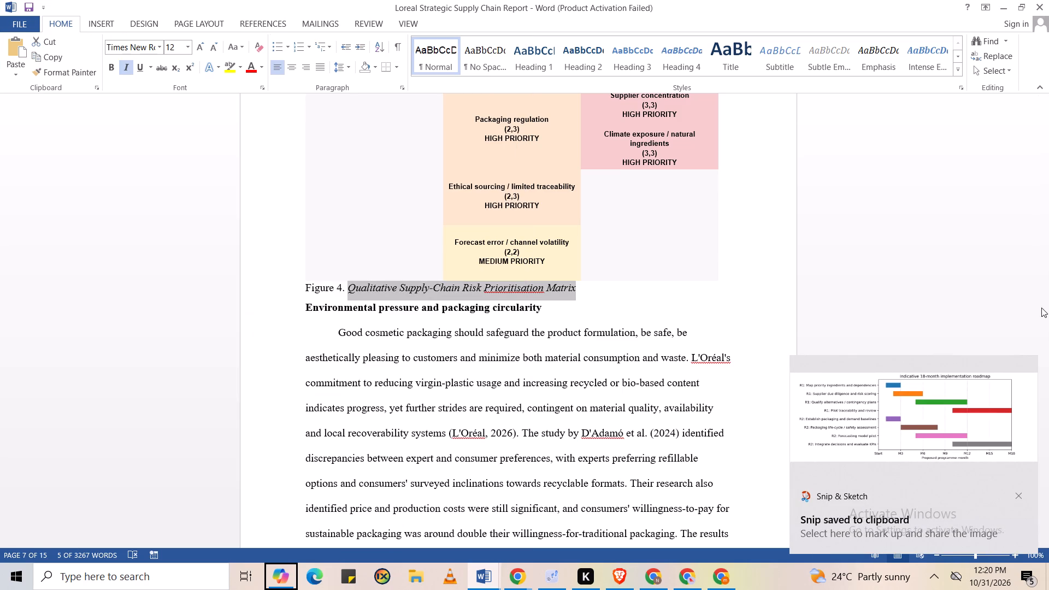
left_click_drag(1044, 292, 1047, 331)
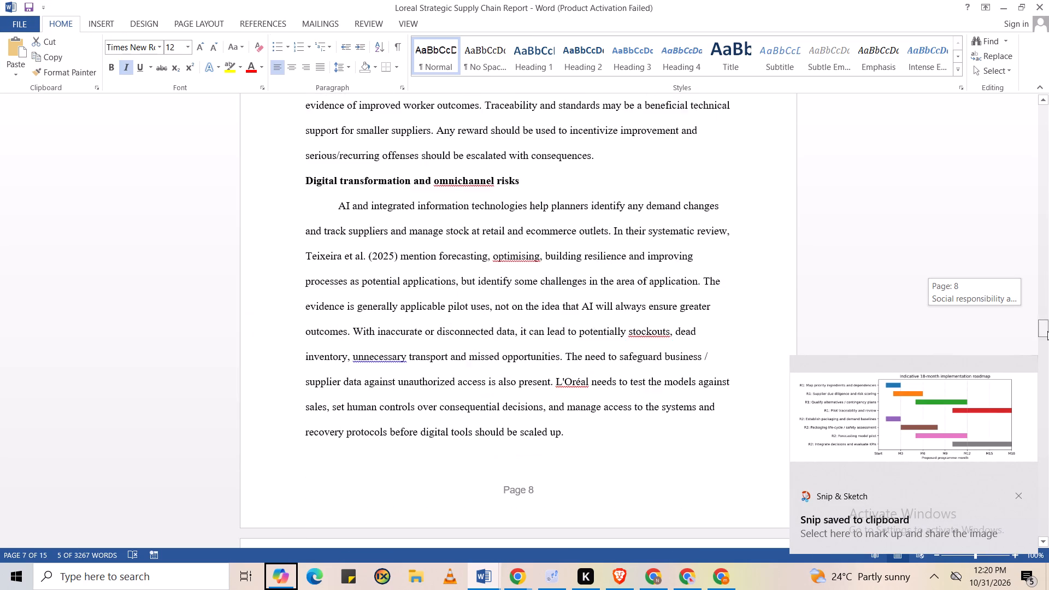
left_click_drag(1047, 331, 1048, 388)
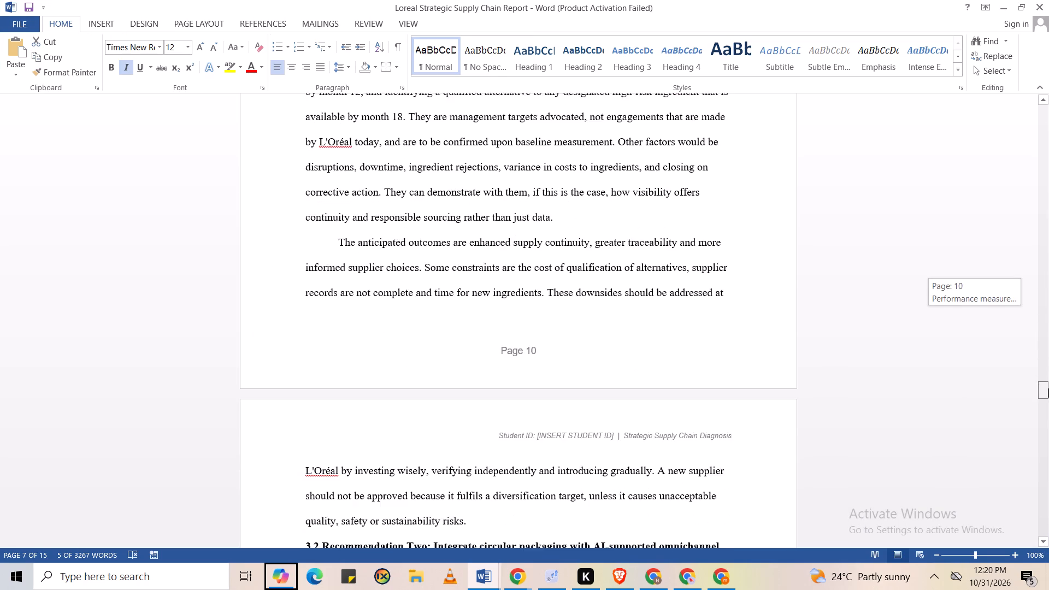
left_click_drag(1048, 388, 1048, 422)
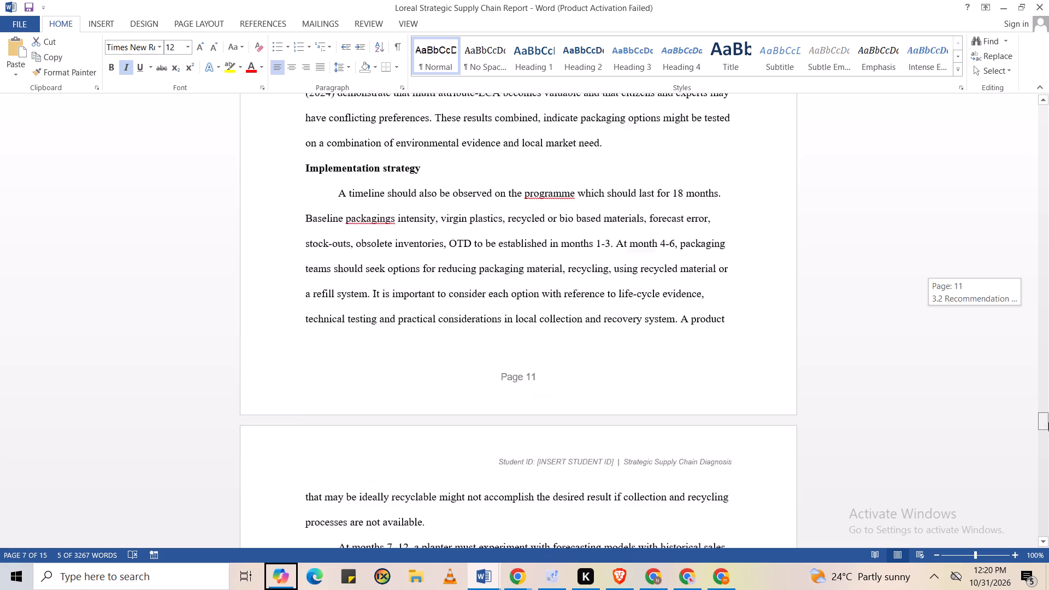
left_click_drag(1048, 422, 1048, 466)
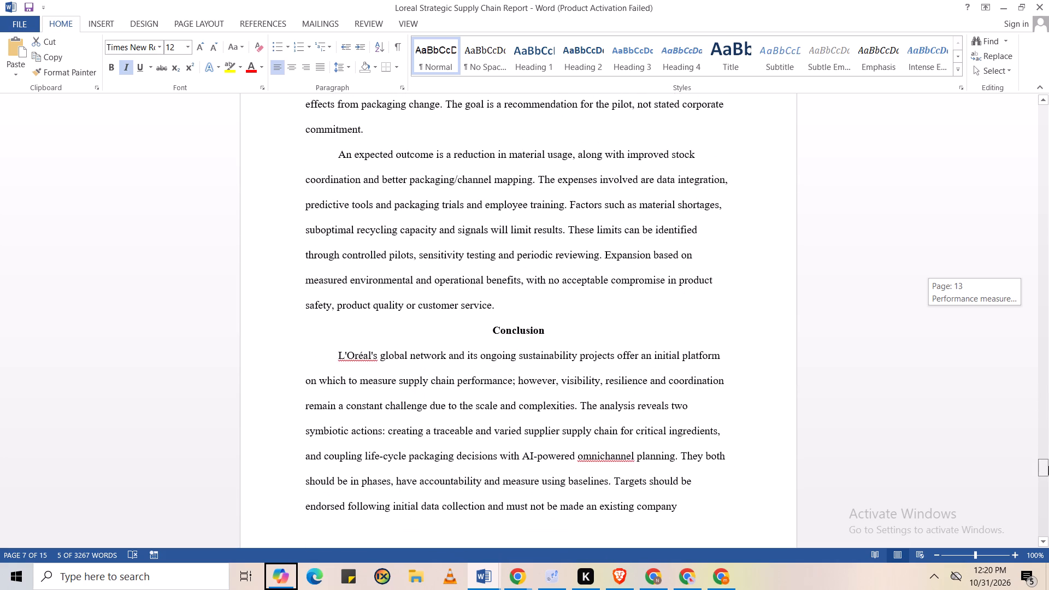
left_click_drag(1048, 466, 1048, 459)
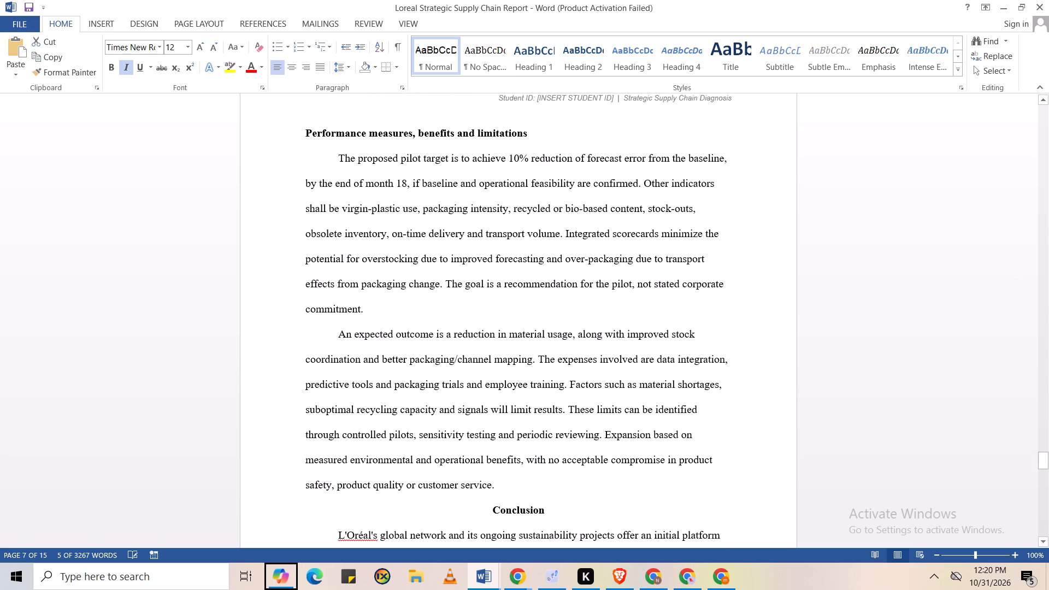
left_click(564, 478)
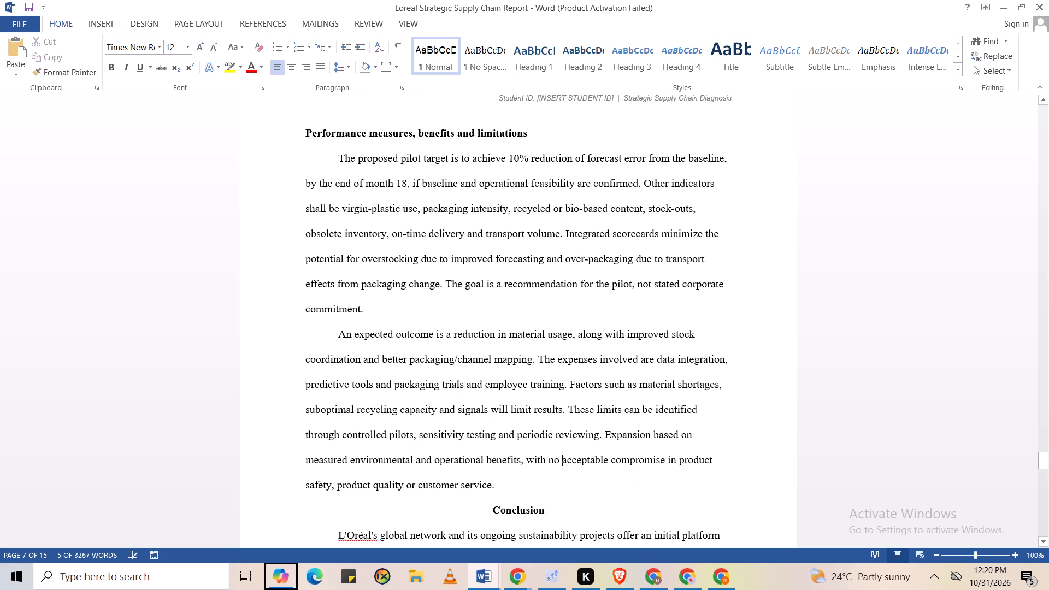
left_click(523, 486)
key("Return")
key("ctrl+v")
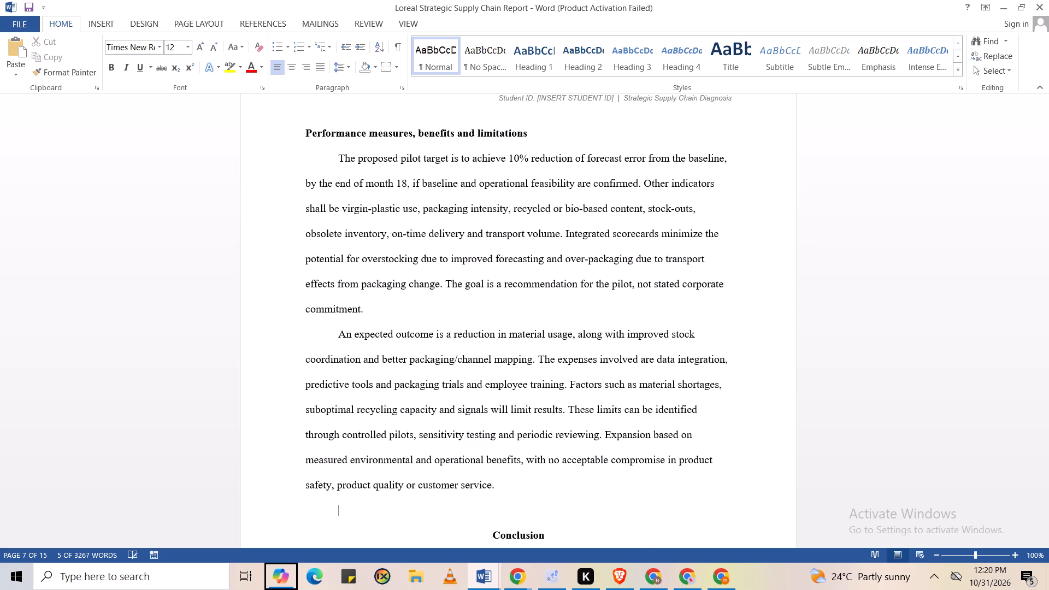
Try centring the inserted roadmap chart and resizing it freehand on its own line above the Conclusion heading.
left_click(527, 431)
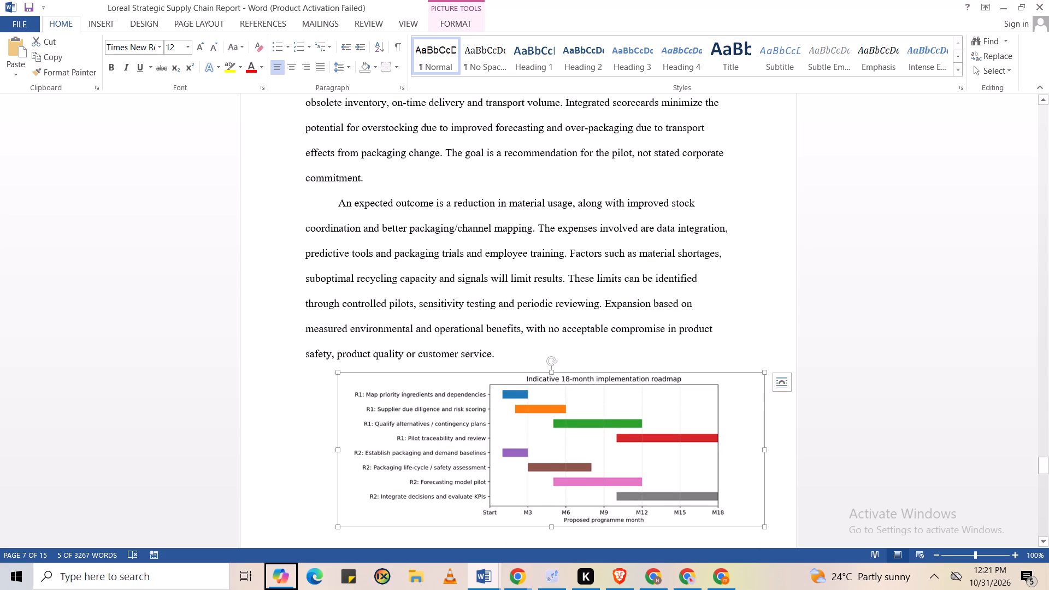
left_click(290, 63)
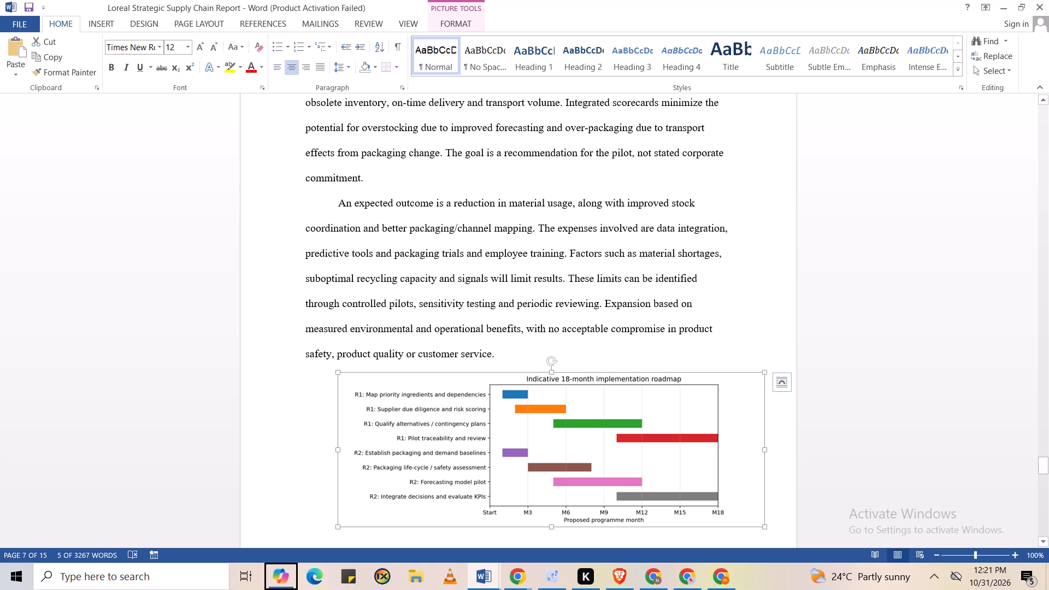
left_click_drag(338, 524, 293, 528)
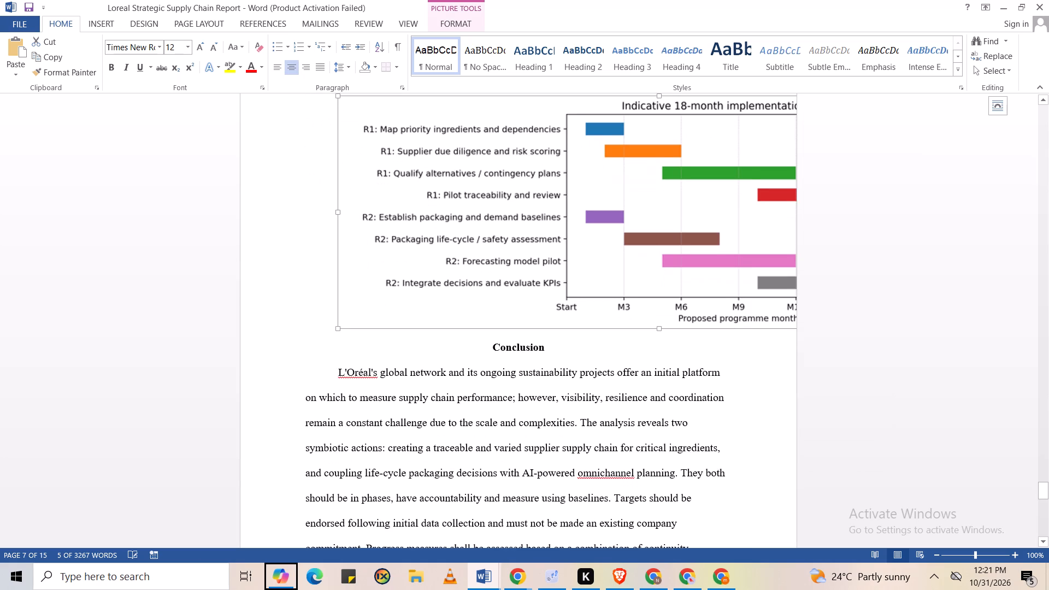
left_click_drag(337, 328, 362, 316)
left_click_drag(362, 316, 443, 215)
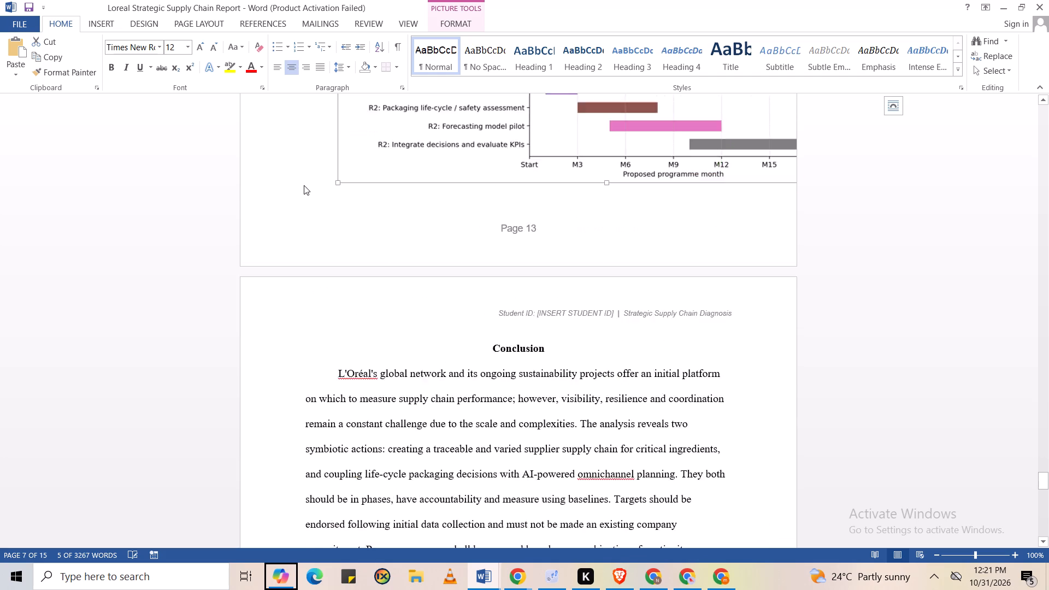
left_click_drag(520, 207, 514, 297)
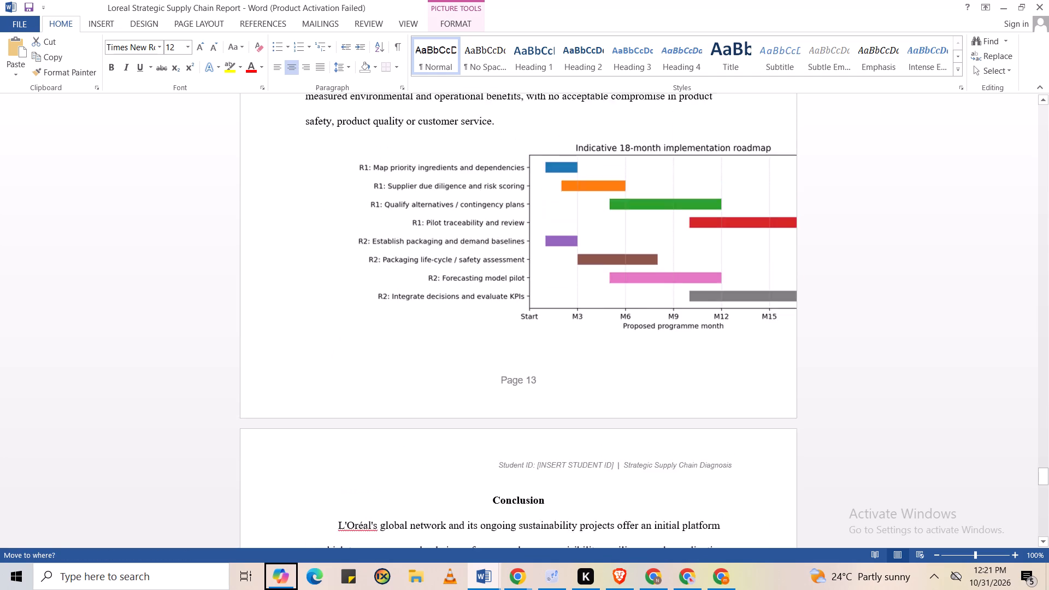
Join the roadmap chart to the end of the preceding paragraph to remove its indent, and shrink it to fit within the text margins.
left_click(513, 305)
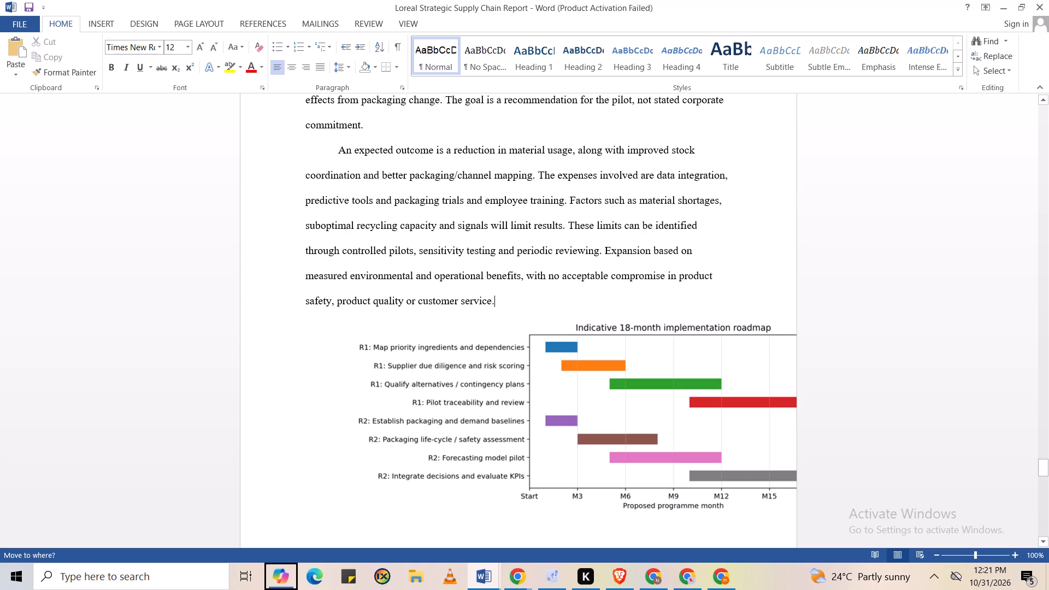
key("Delete")
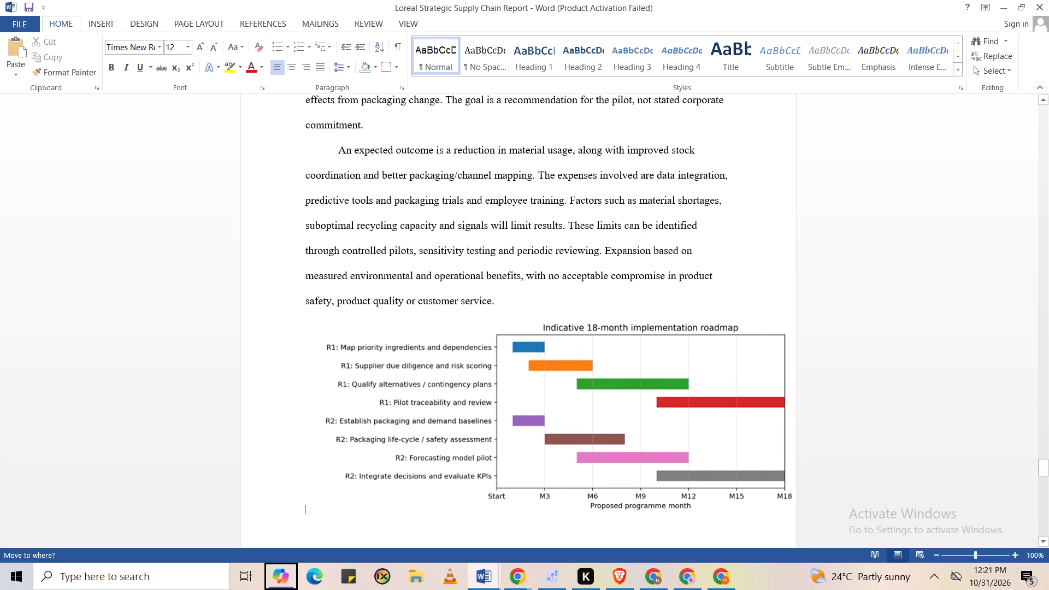
left_click(354, 467)
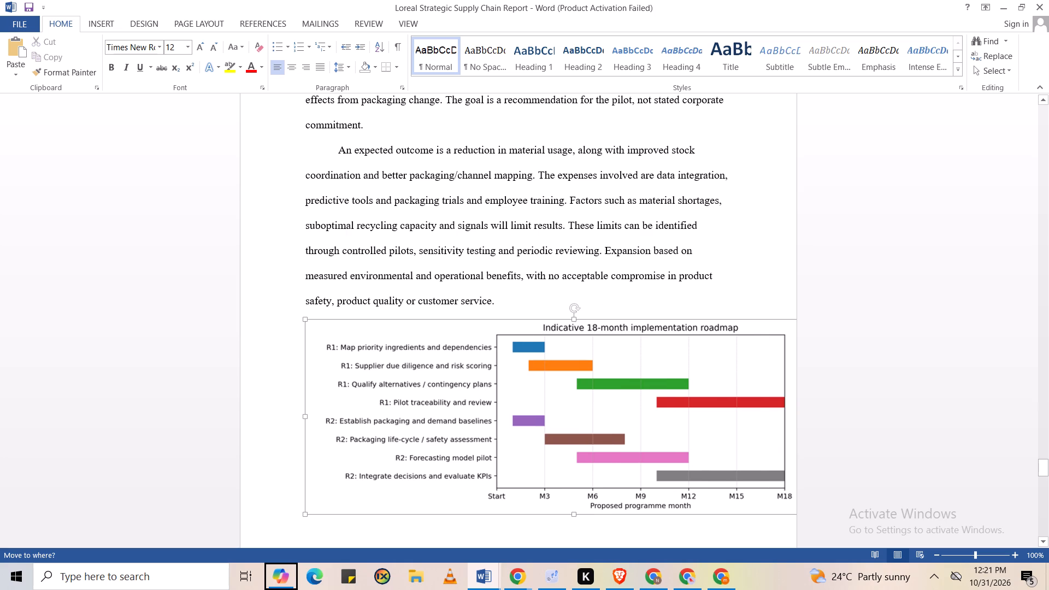
left_click_drag(307, 515, 337, 467)
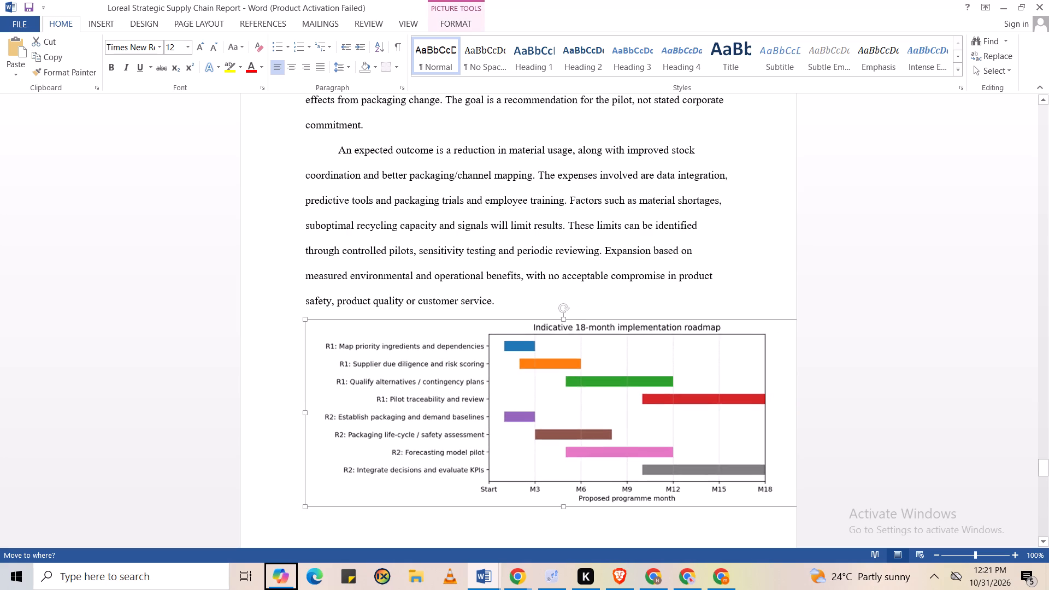
left_click_drag(337, 467, 378, 397)
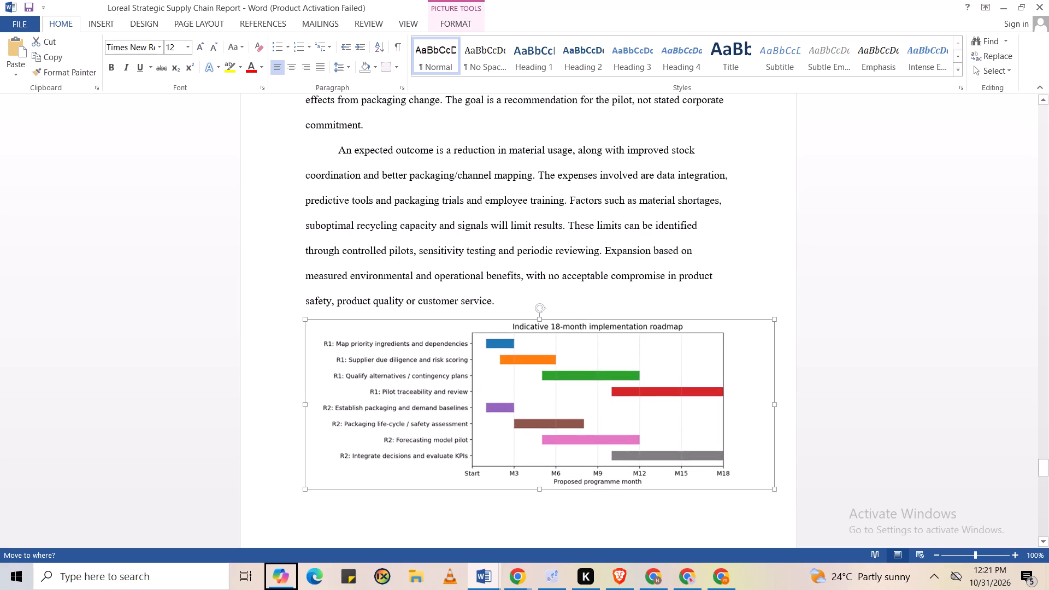
left_click_drag(378, 397, 425, 338)
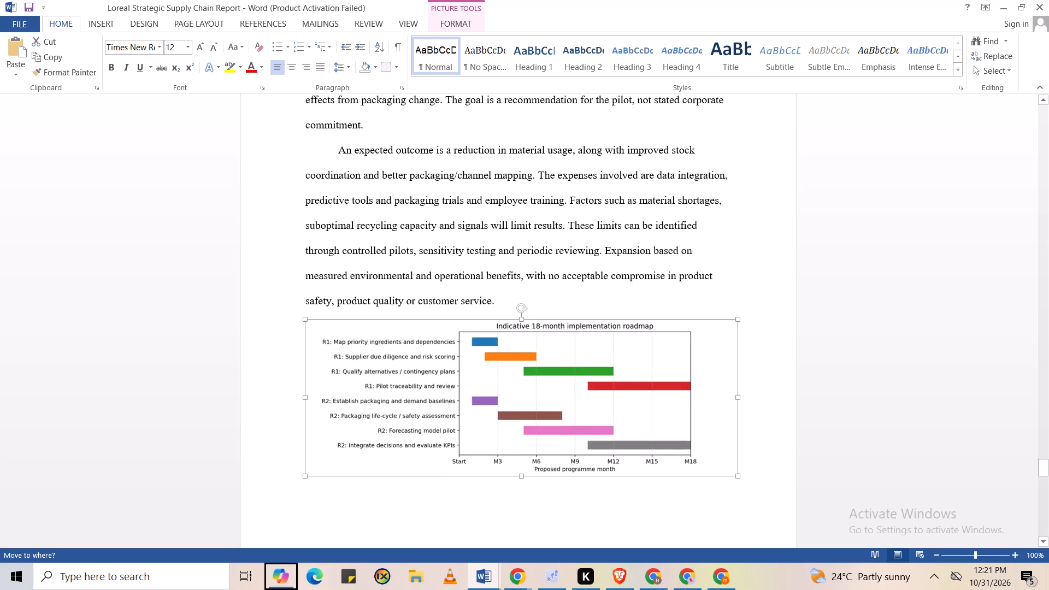
left_click_drag(425, 338, 435, 326)
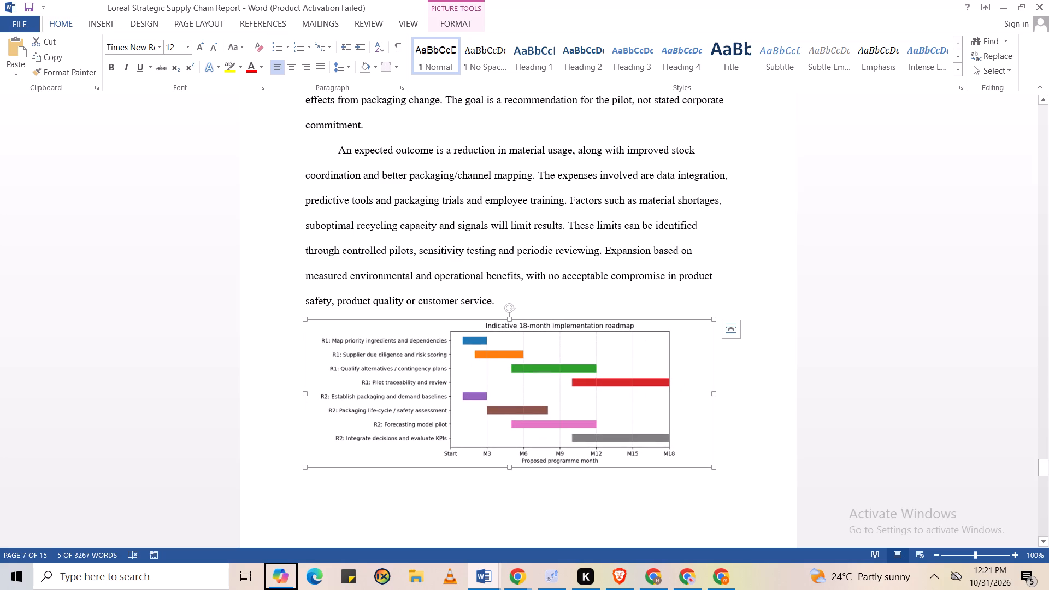
Remove the paragraph break between the roadmap chart and the Conclusion heading.
left_click(501, 492)
left_click(721, 465)
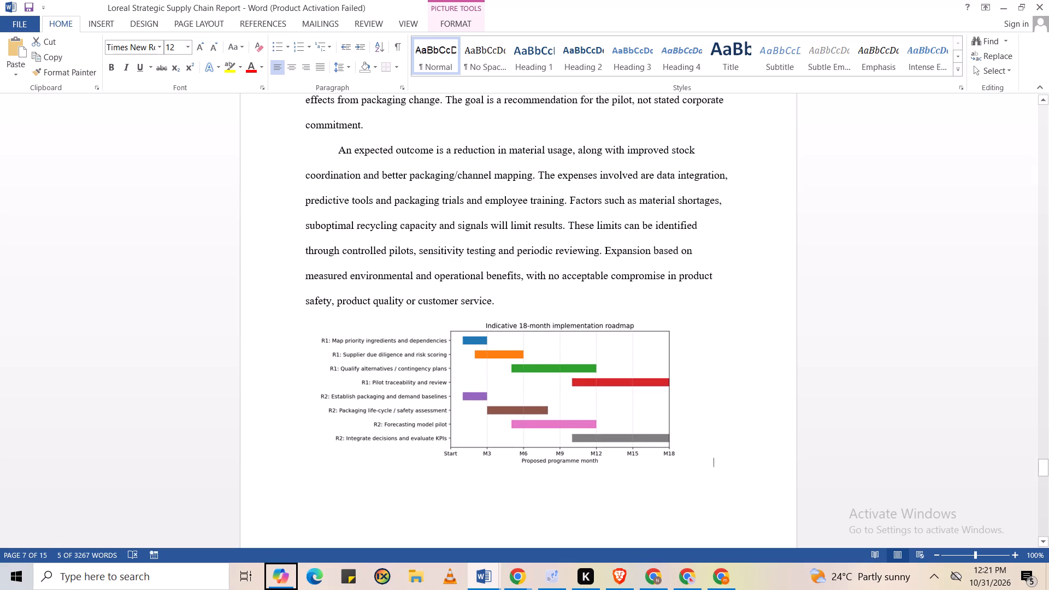
key("Delete")
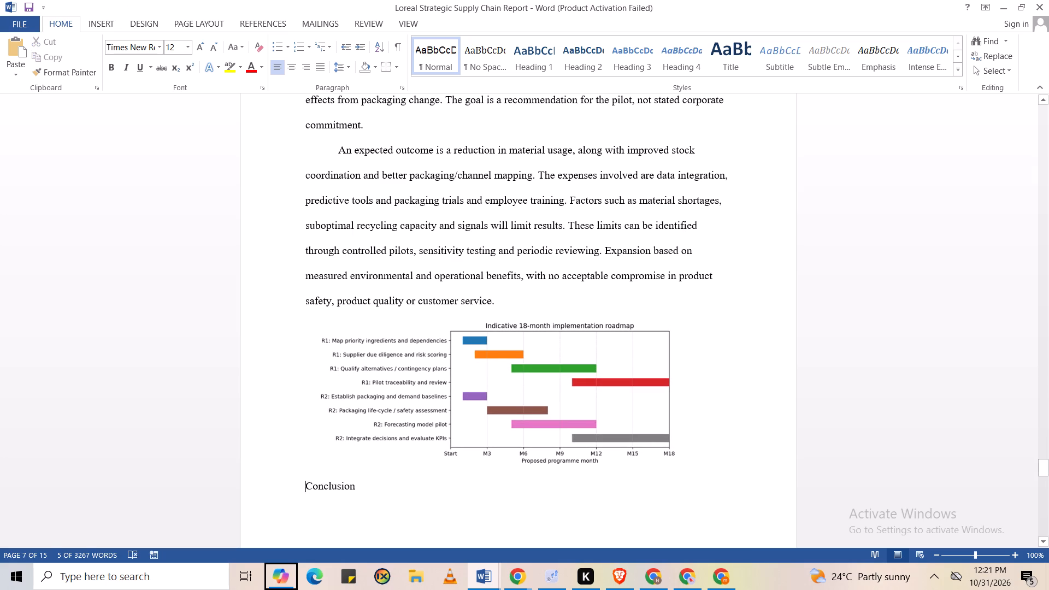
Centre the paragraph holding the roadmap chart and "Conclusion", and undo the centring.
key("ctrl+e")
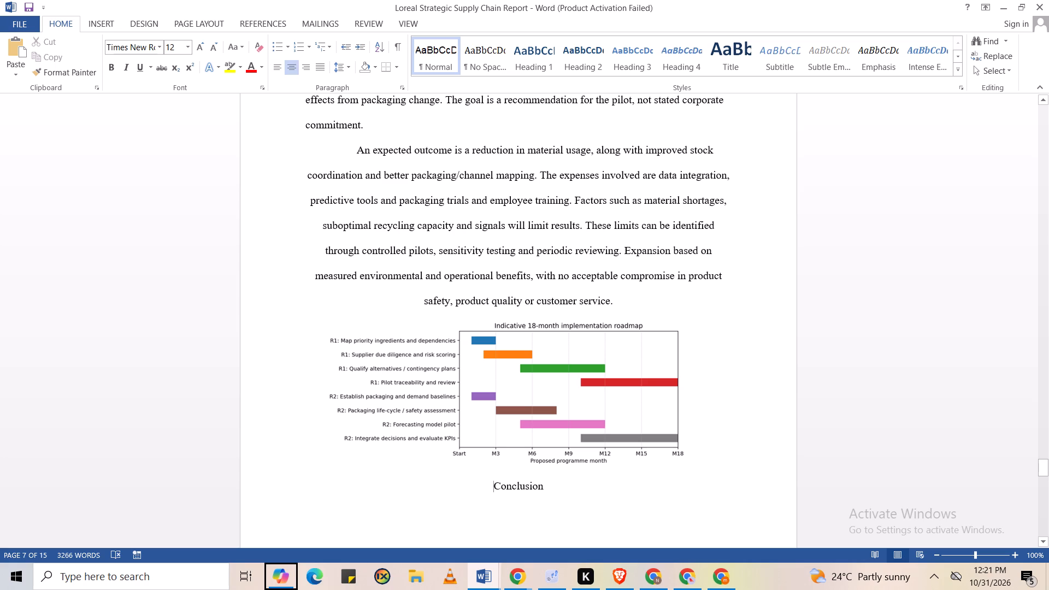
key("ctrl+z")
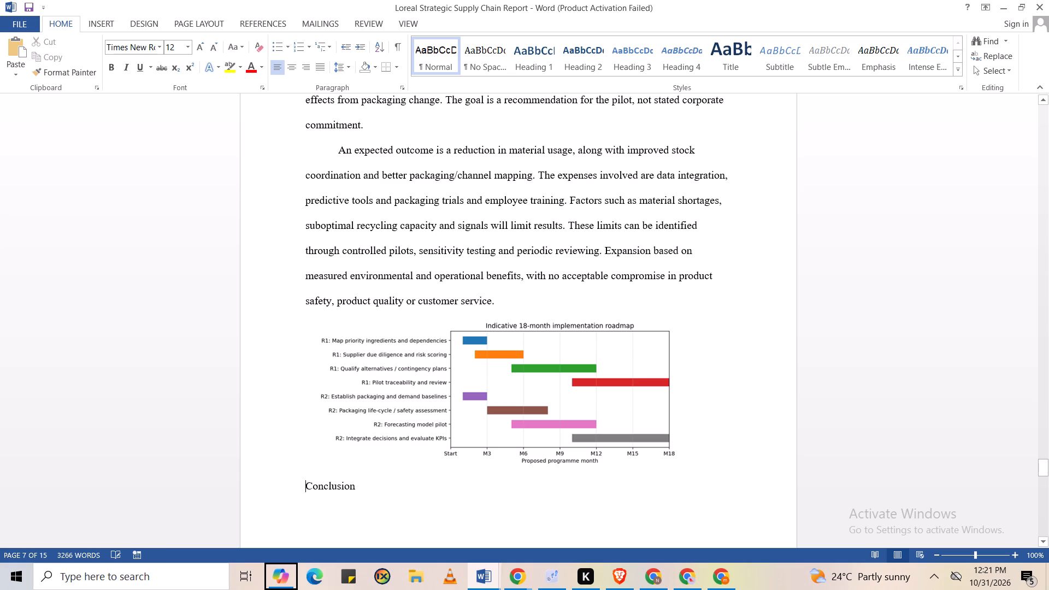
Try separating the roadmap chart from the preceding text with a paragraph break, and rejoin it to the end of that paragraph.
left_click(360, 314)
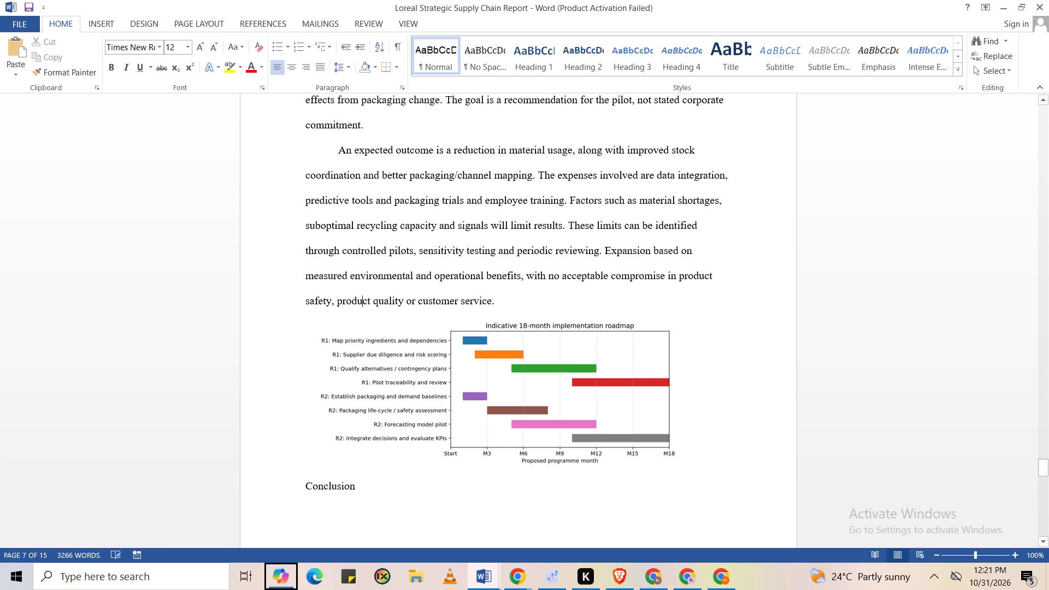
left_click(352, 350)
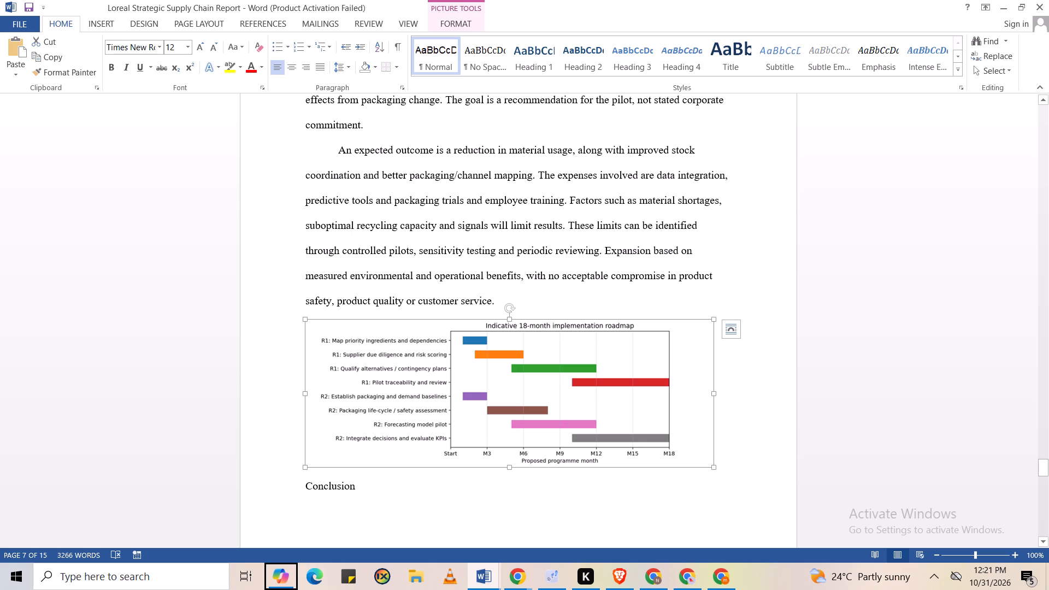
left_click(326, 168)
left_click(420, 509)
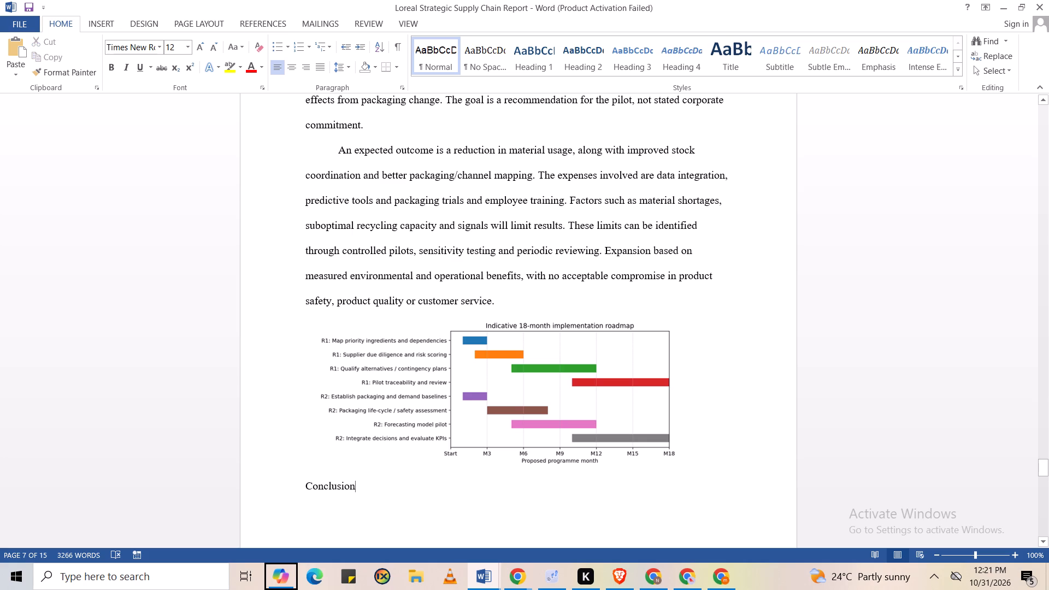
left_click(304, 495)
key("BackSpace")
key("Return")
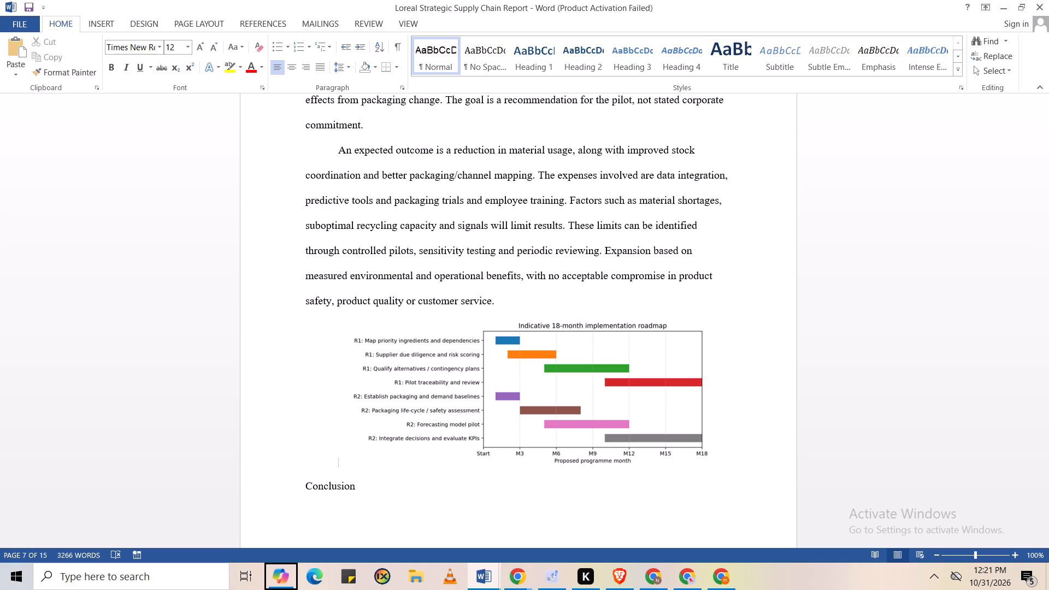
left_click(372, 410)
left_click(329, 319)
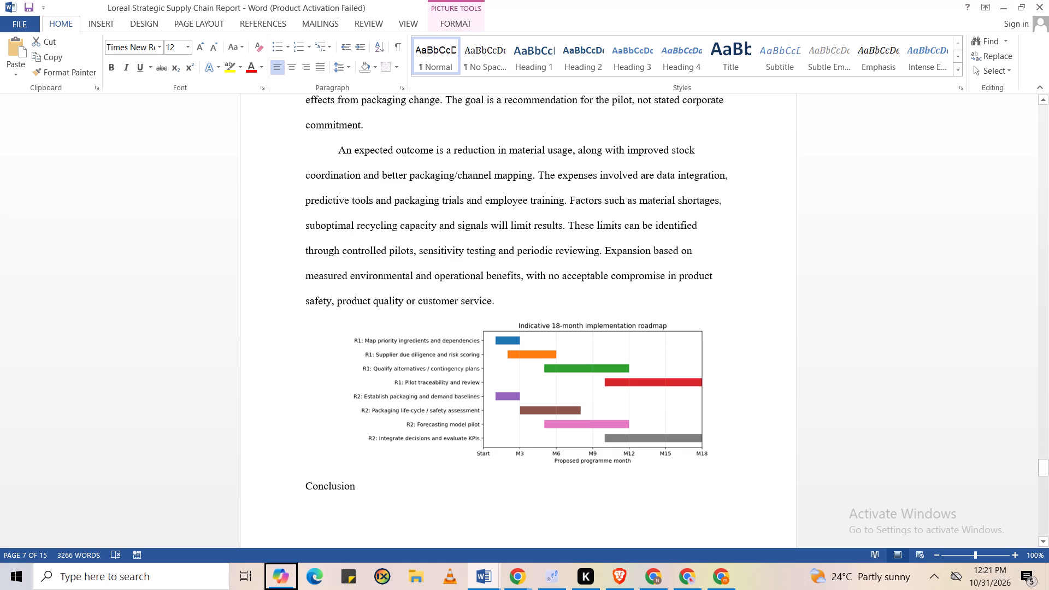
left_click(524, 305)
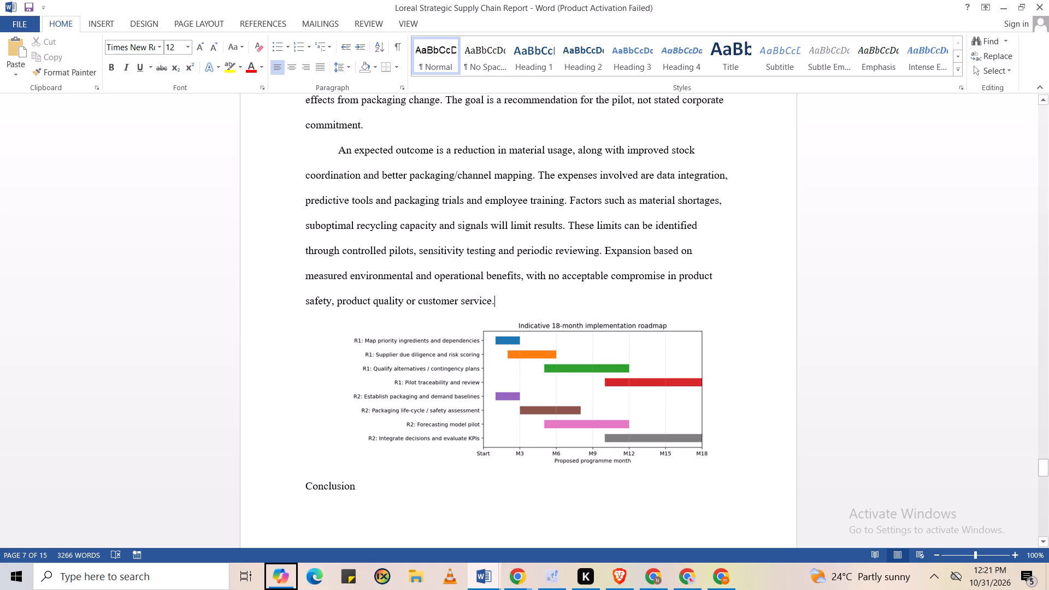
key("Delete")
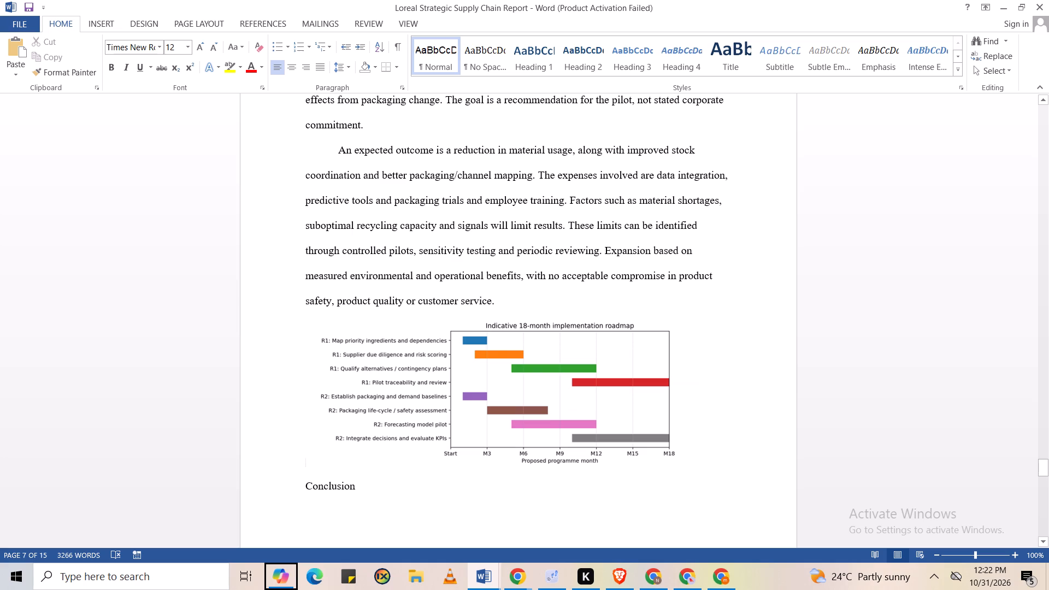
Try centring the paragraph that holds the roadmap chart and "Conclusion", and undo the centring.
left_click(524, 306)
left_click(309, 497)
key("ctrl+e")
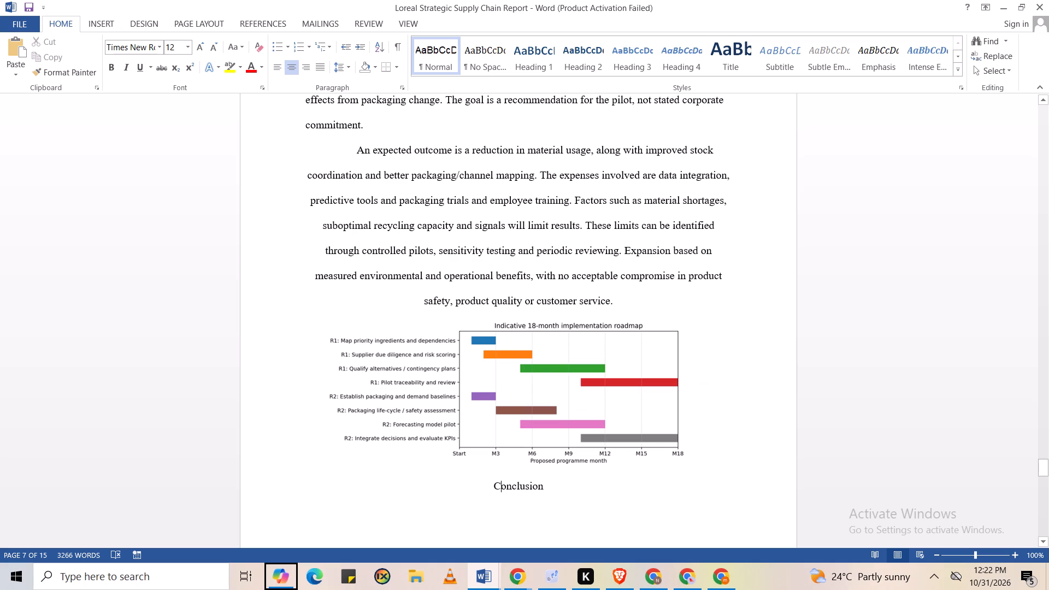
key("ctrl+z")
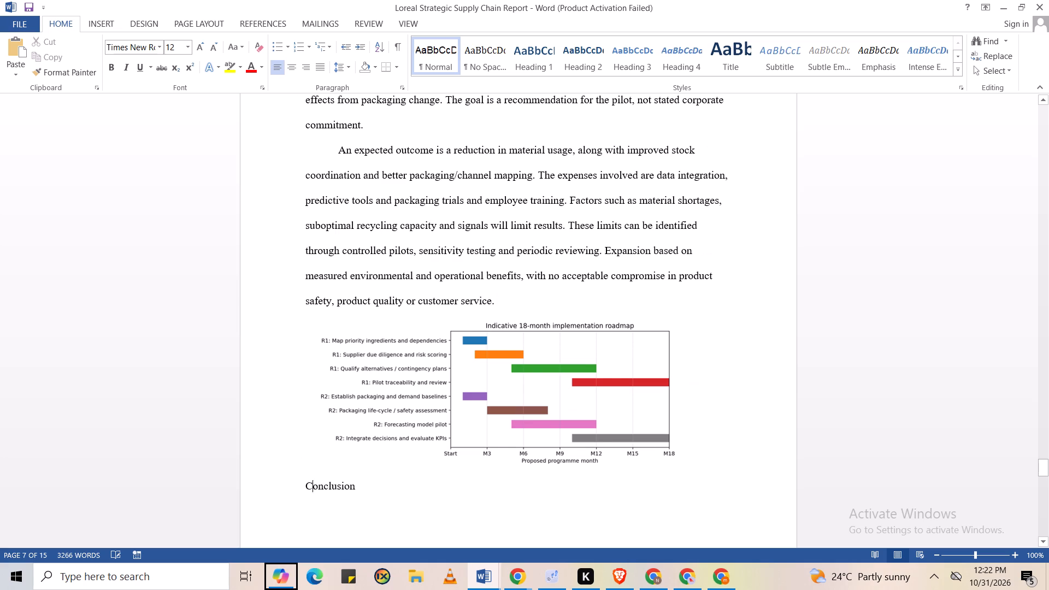
Undo the roadmap chart's earlier resizing, paragraph joins and insertion, back to the report without the chart above the Conclusion heading.
key("ctrl+z")
key("ctrl+z")
key("ctrl+z")
key("ctrl+z")
key("ctrl+z")
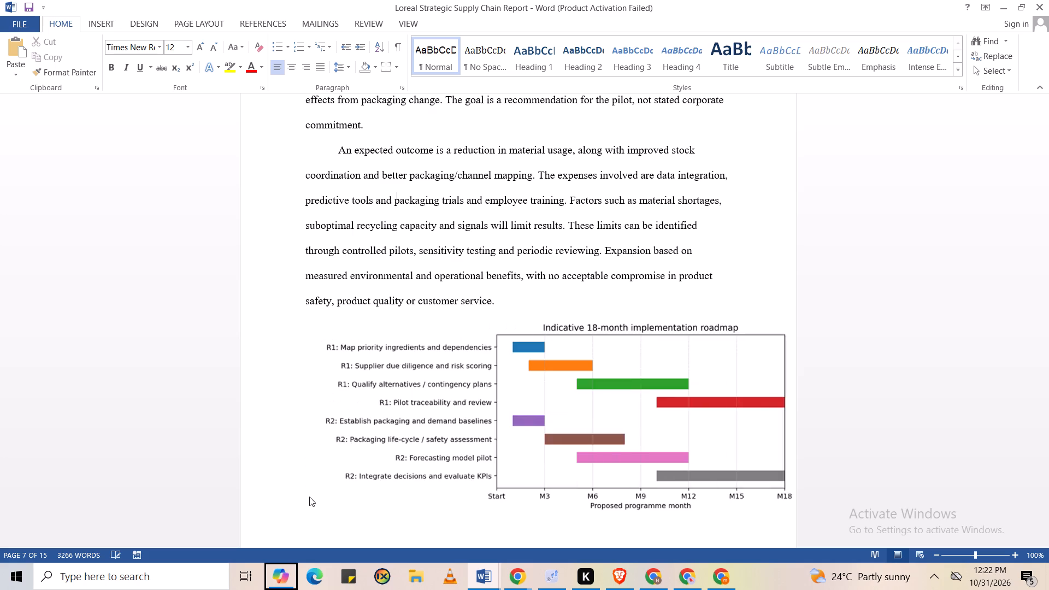
key("ctrl+z")
key("ctrl+z")
key("ctrl+z")
key("ctrl+z")
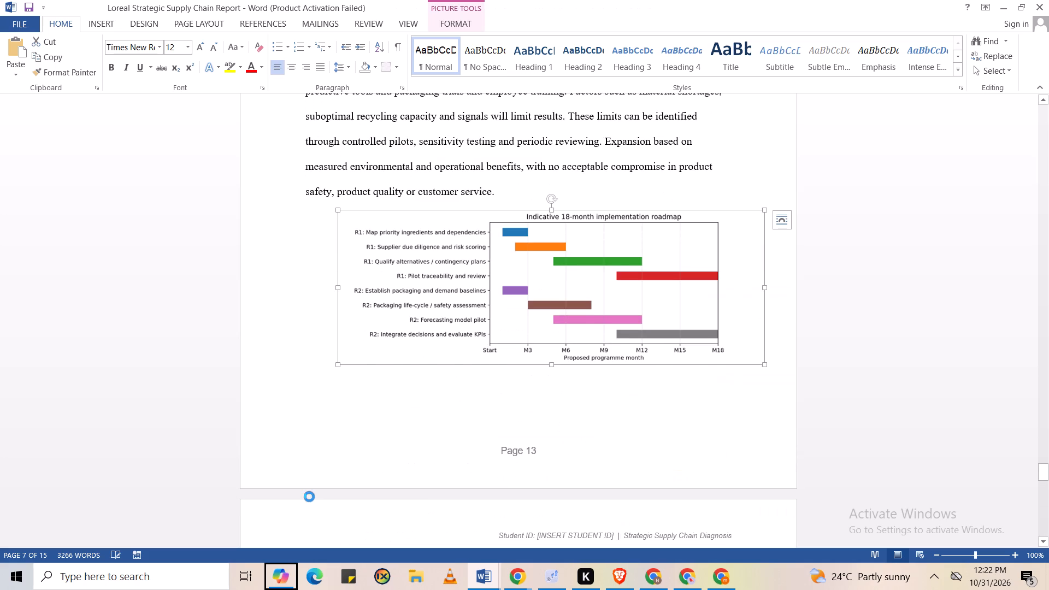
key("ctrl+z")
Paste the roadmap chart again after the paragraph ending "product quality or customer service", above the Conclusion heading.
key("Return")
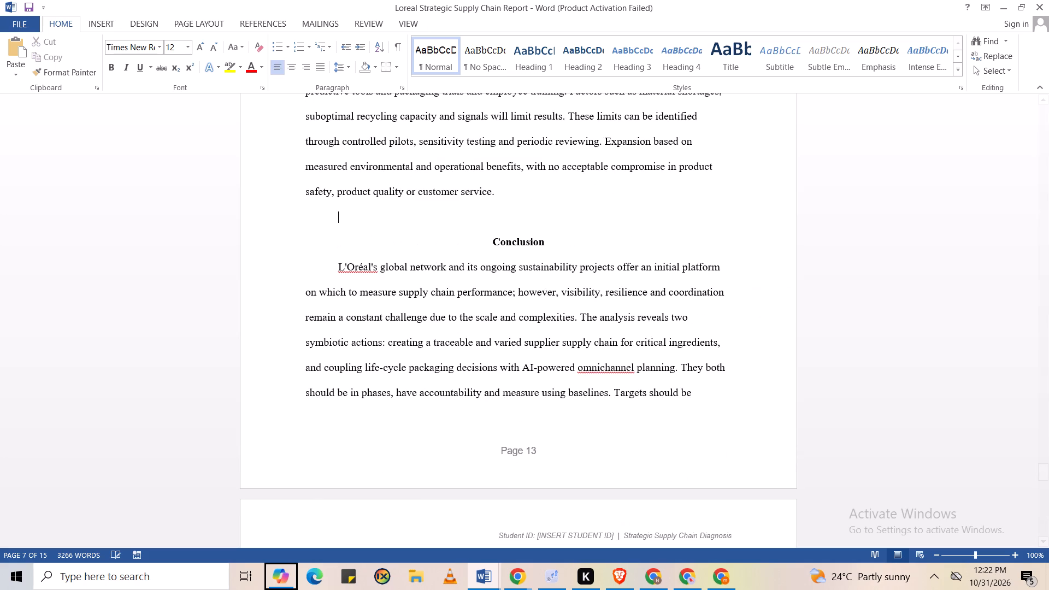
key("BackSpace")
key("ctrl+v")
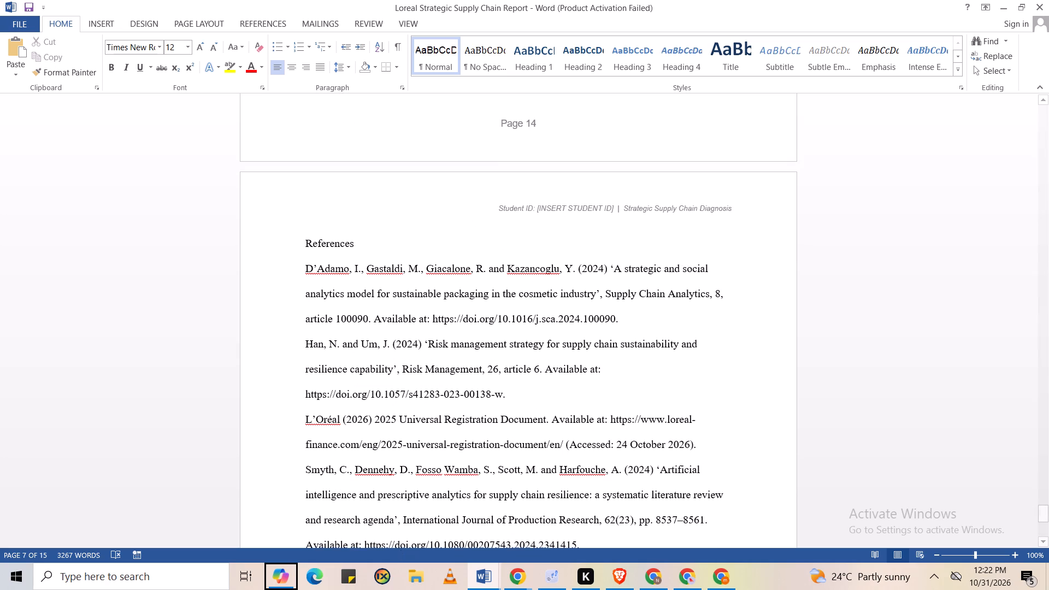
Apply a hanging indent to all entries in the References list, from D'Adamo to Vassallo, and save the report.
left_click_drag(303, 275, 555, 409)
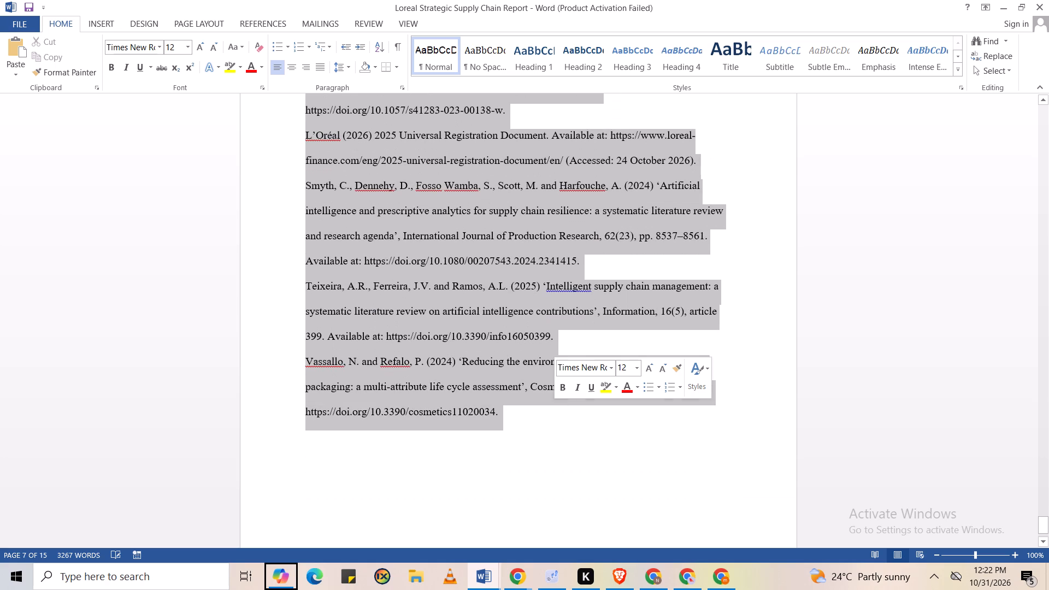
key("ctrl+t")
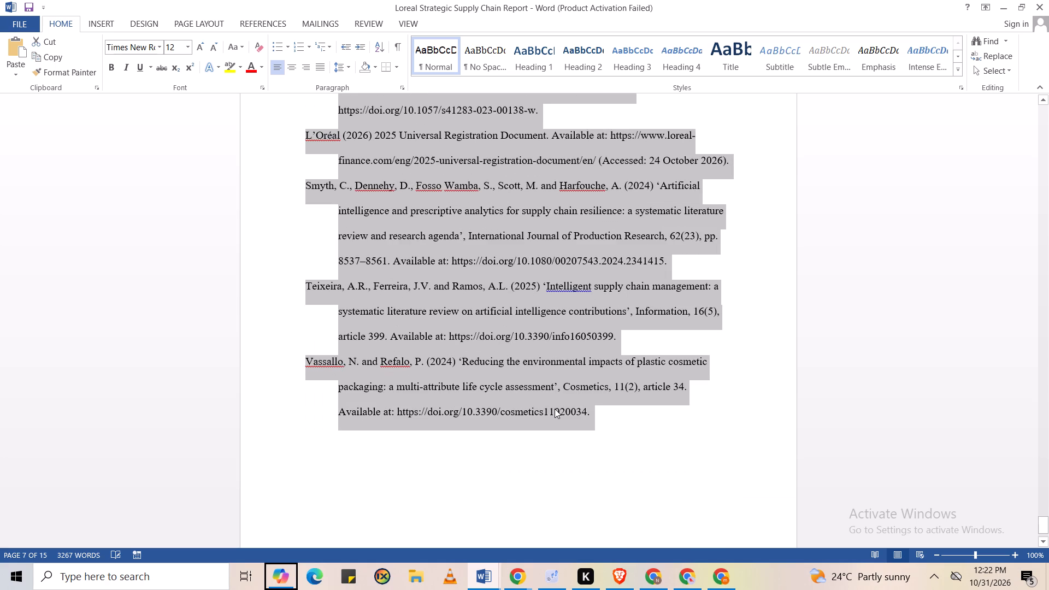
key("ctrl+s")
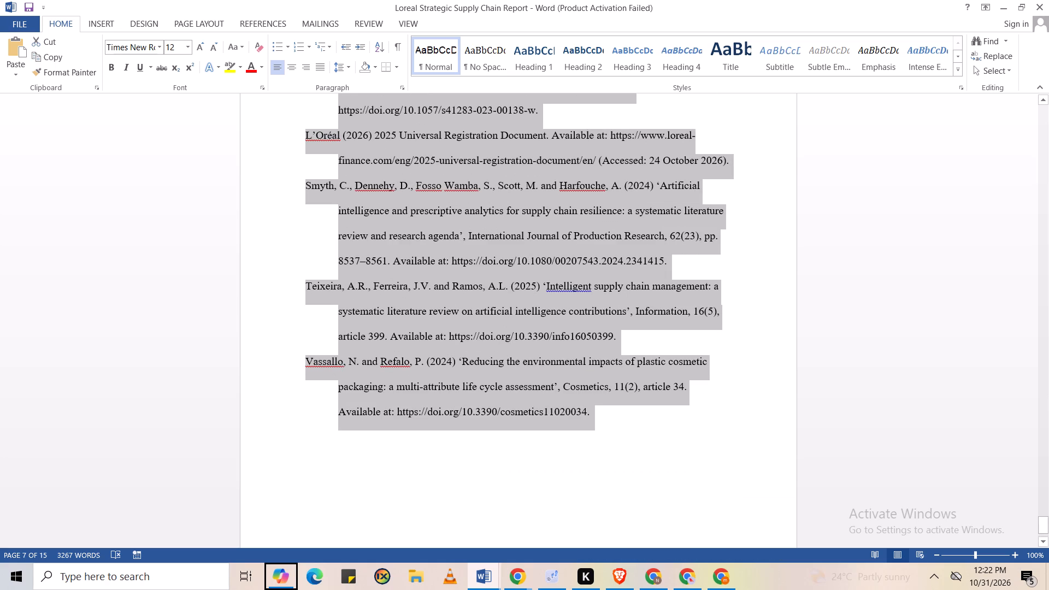
Delete the ": [INSERT STUDENT ID]" placeholder after "Student ID" in the page header, save the report, and return to the body text.
left_click_drag(1046, 521, 1039, 474)
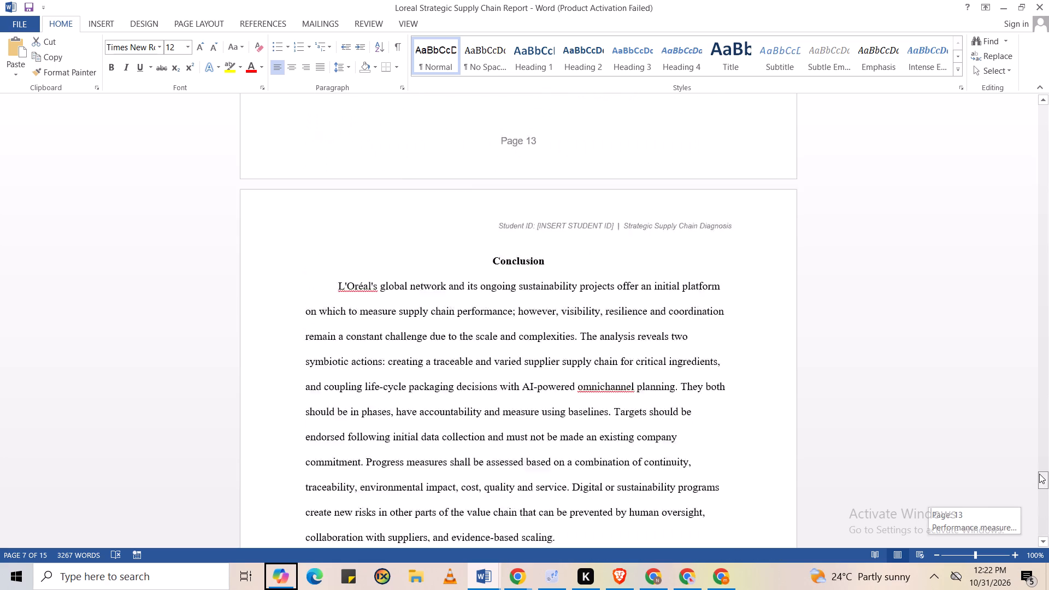
left_click_drag(1039, 474, 1039, 455)
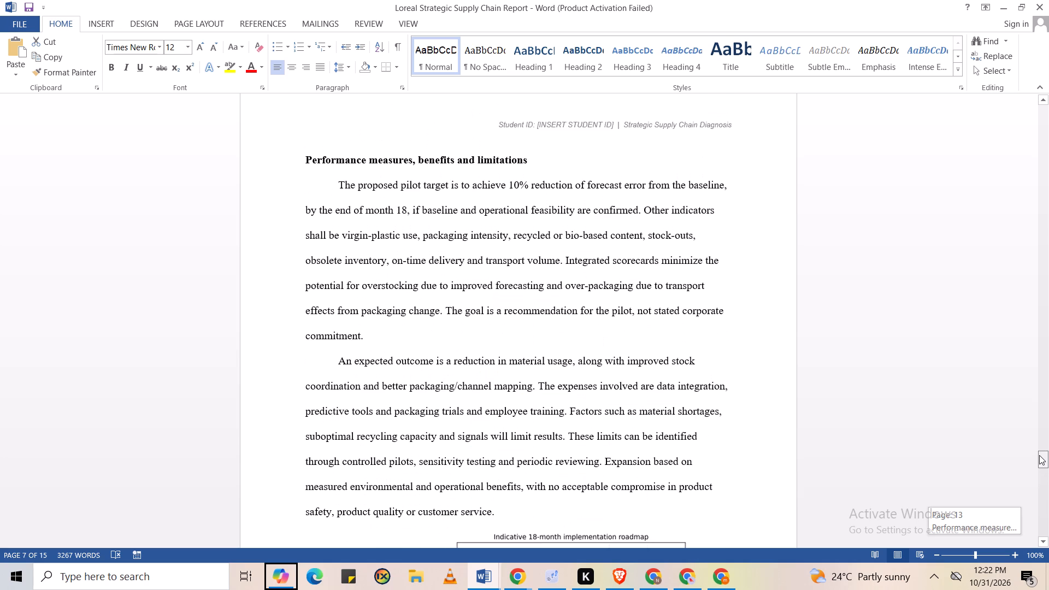
left_click_drag(1039, 455, 1019, 385)
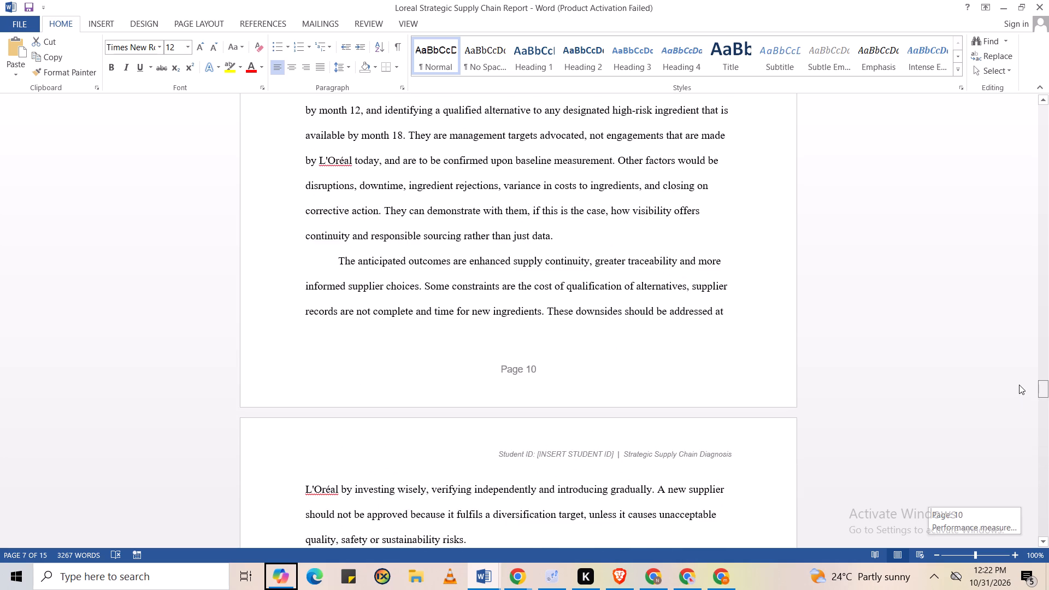
left_click_drag(1019, 385, 1015, 311)
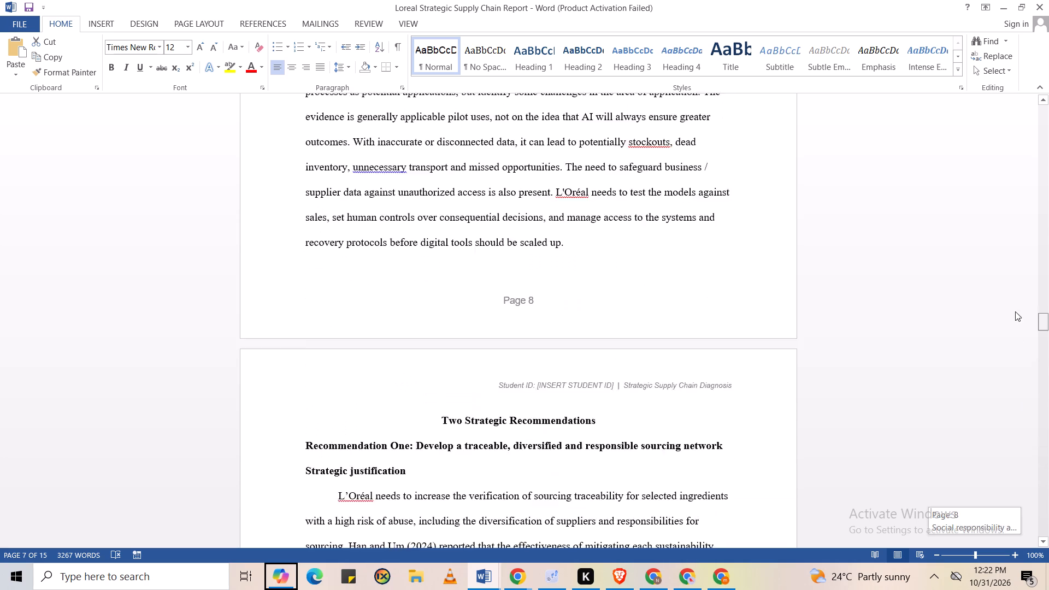
left_click_drag(1015, 311, 1039, 137)
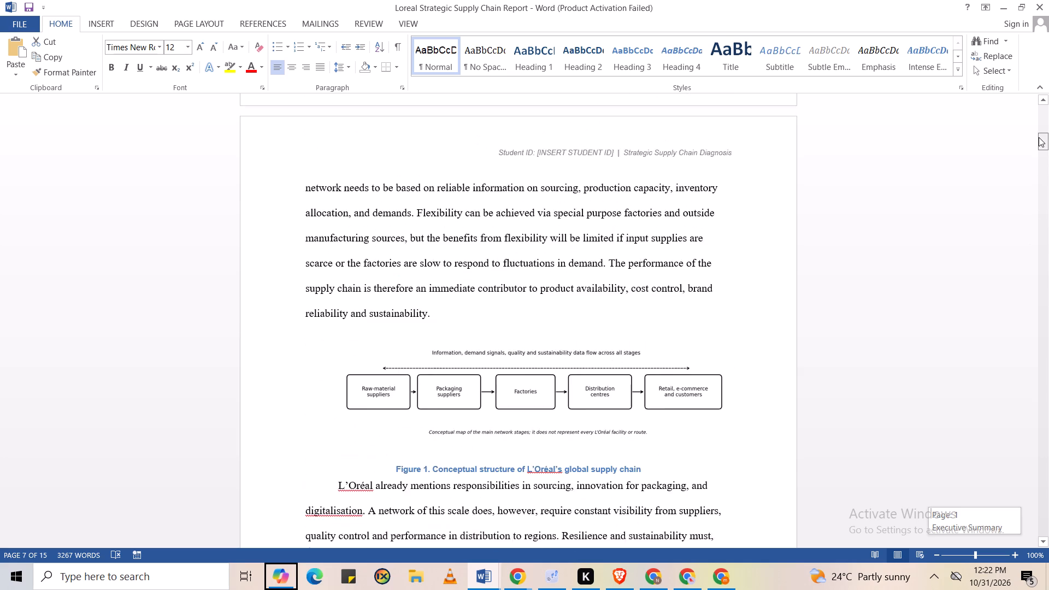
left_click_drag(1039, 137, 1039, 133)
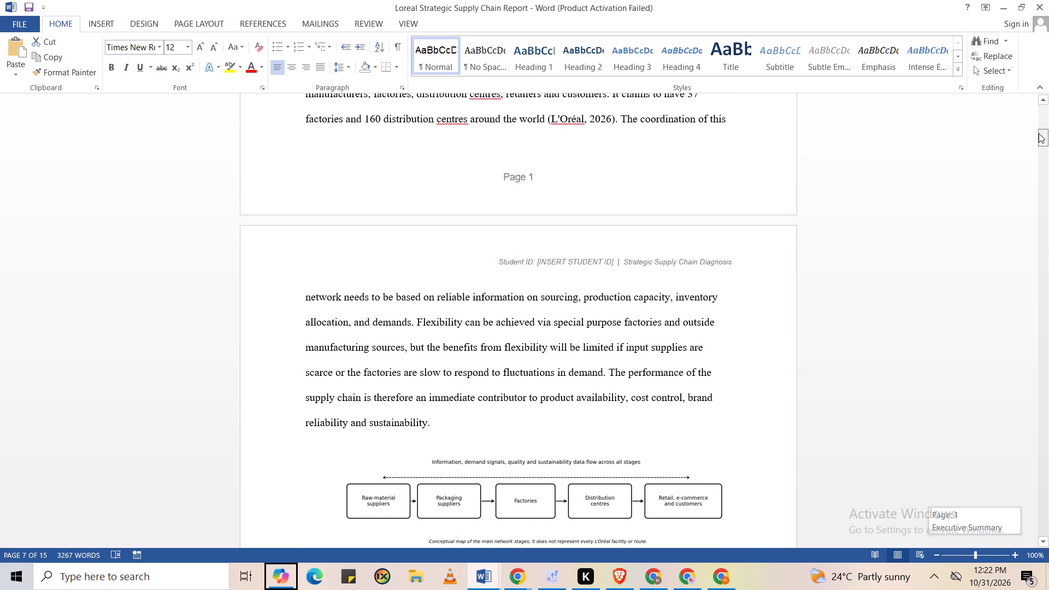
left_click_drag(1039, 133, 1034, 80)
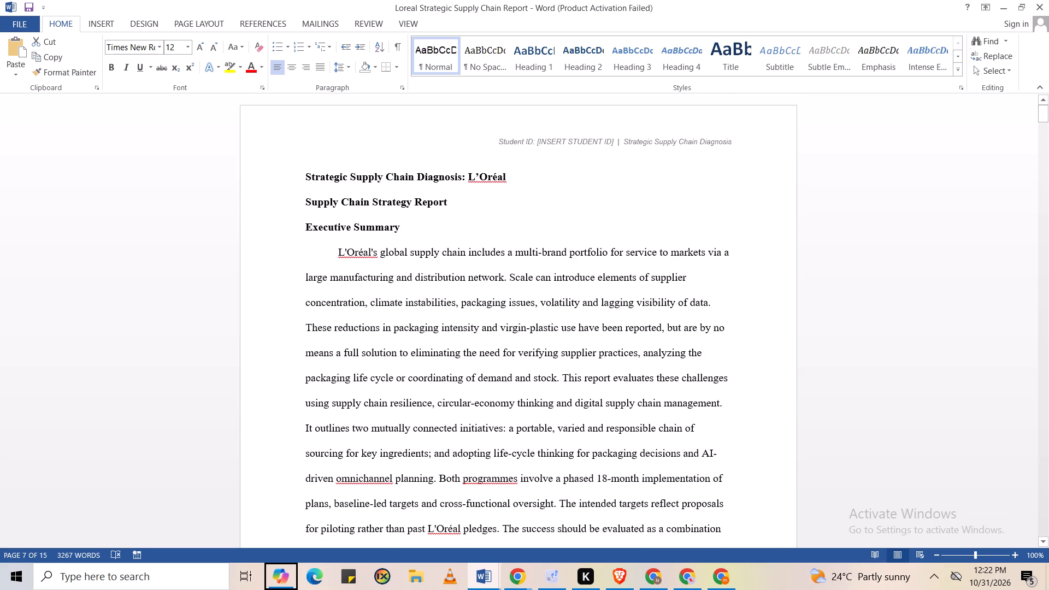
double_click(632, 143)
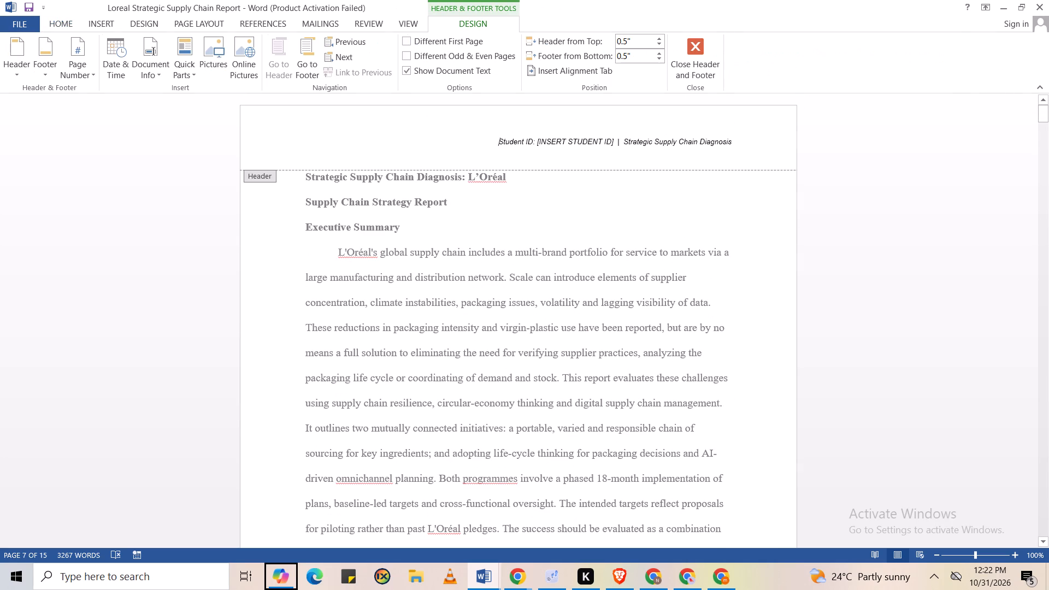
left_click(611, 143)
left_click_drag(535, 141, 615, 141)
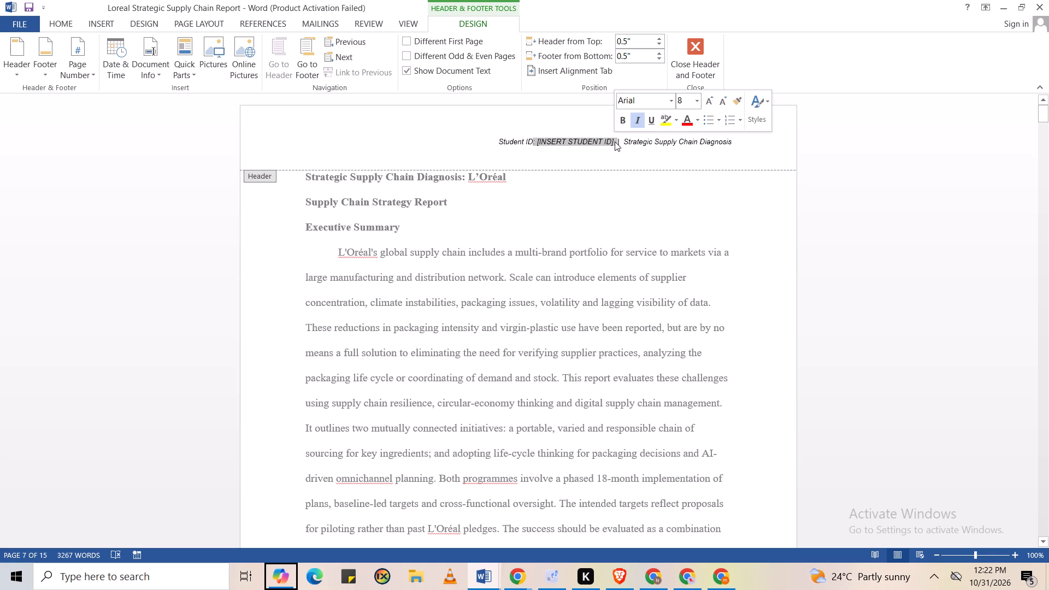
key("BackSpace")
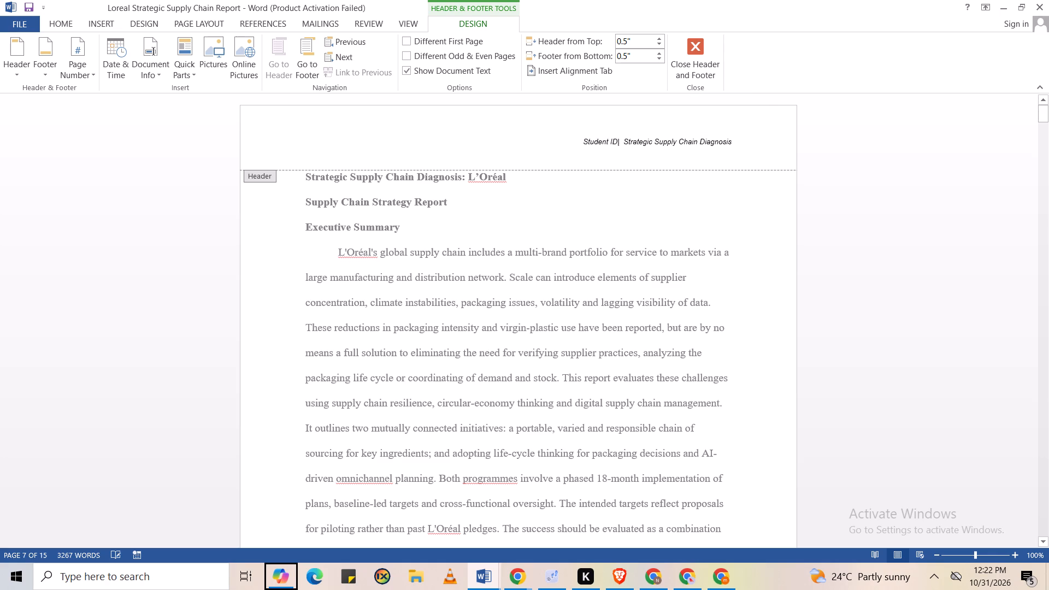
key("ctrl+s")
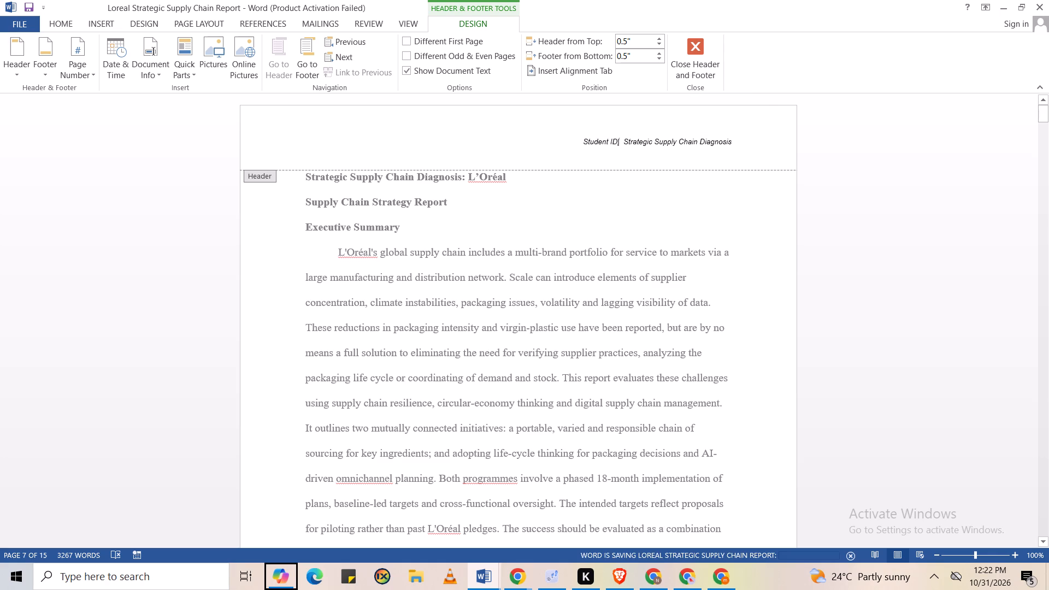
double_click(670, 232)
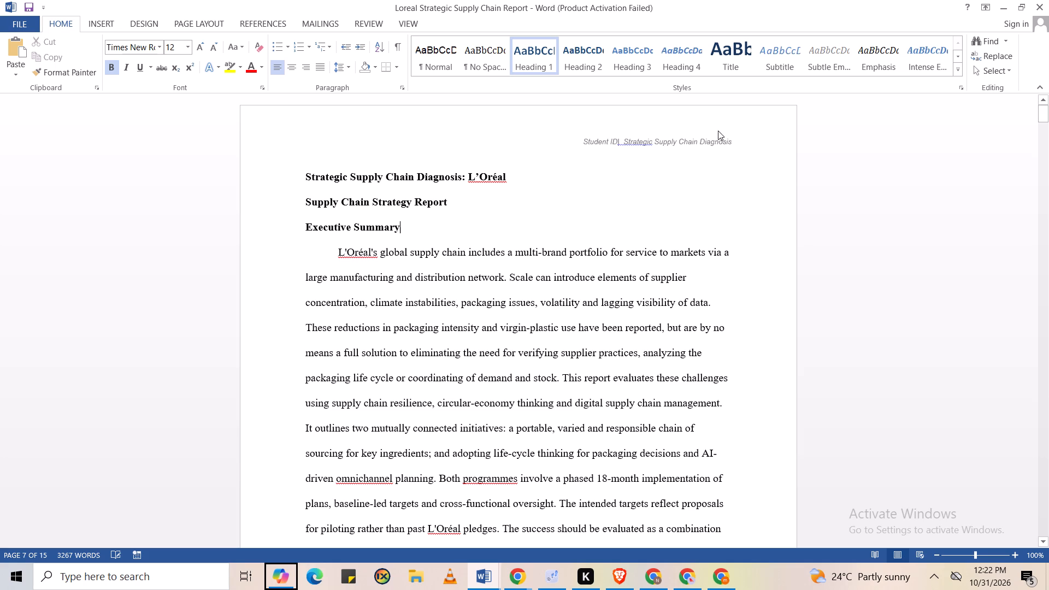
Correct the spacing around the header's separator so it reads "Student ID | Strategic Supply Chain Diagnosis", and leave the header.
double_click(619, 138)
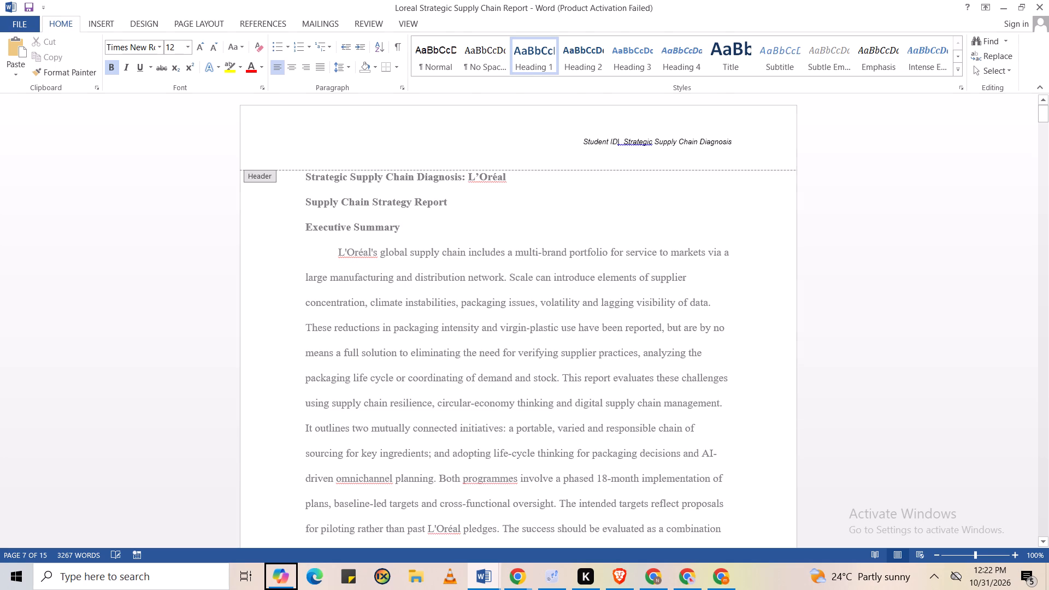
left_click(619, 143)
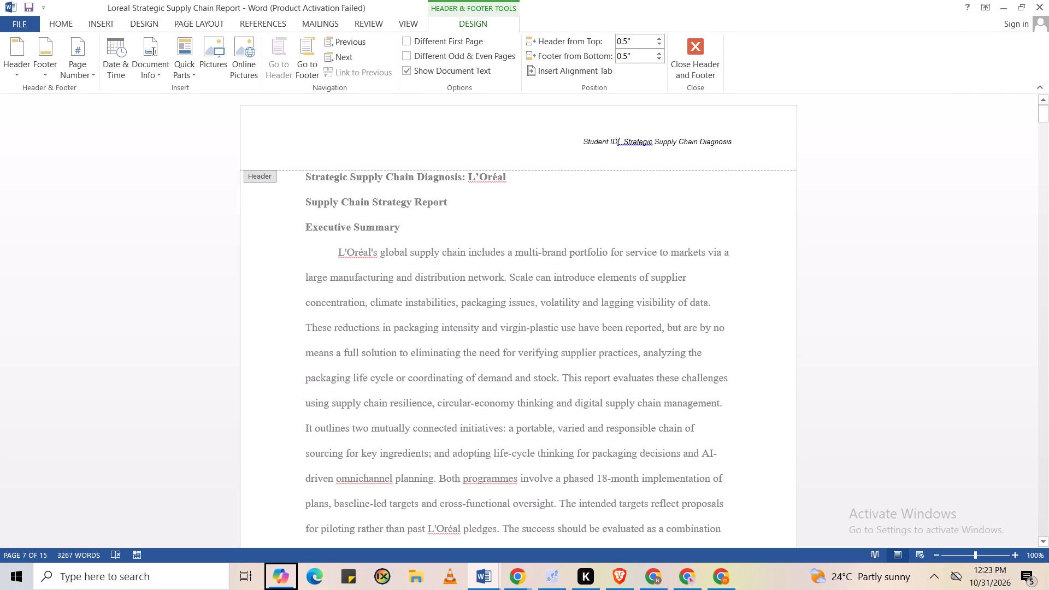
key("space")
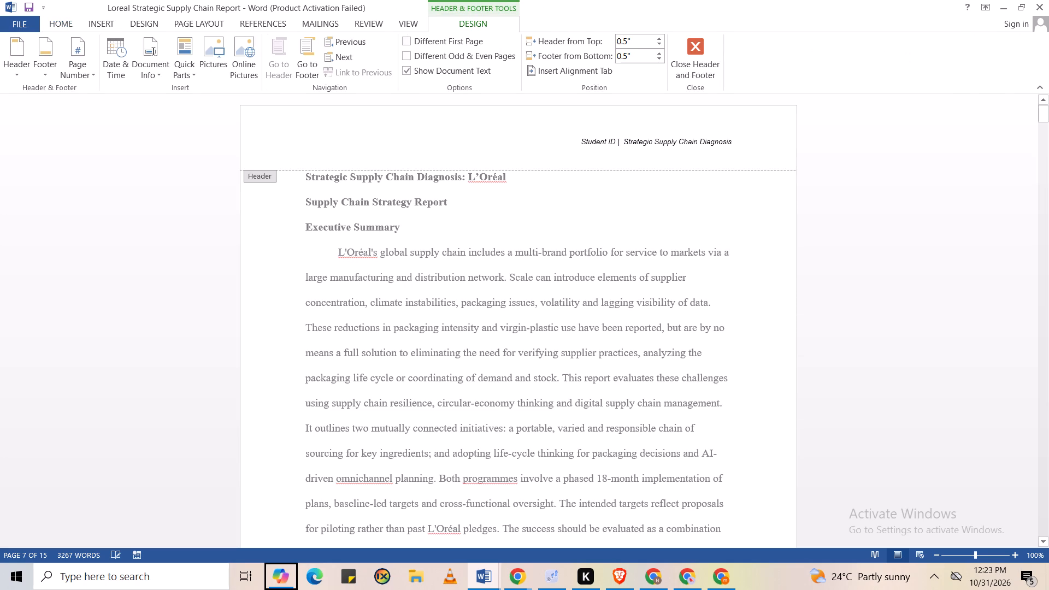
left_click(648, 138)
left_click(623, 138)
key("BackSpace")
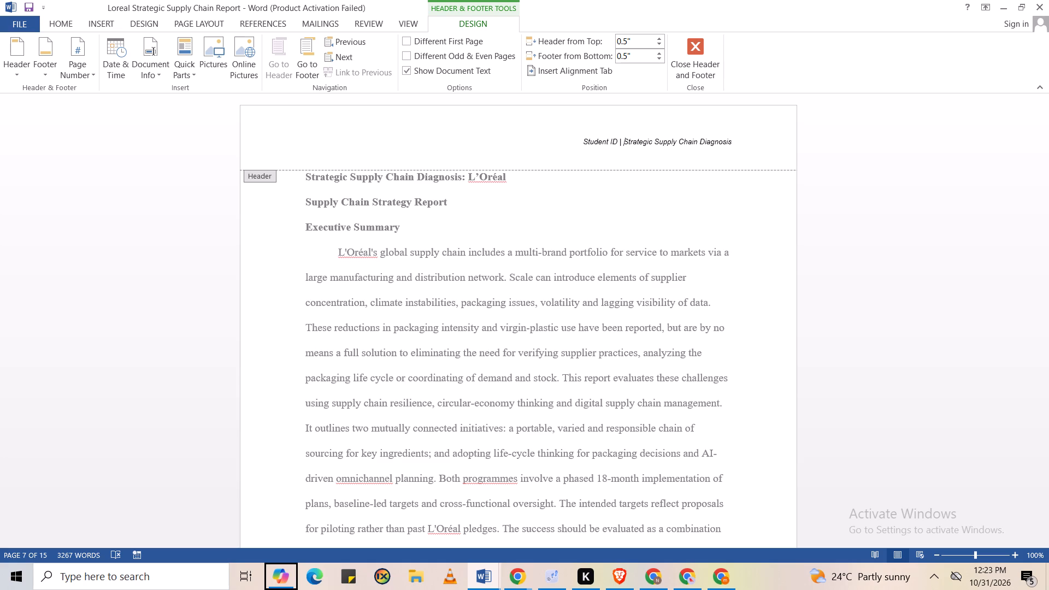
double_click(627, 179)
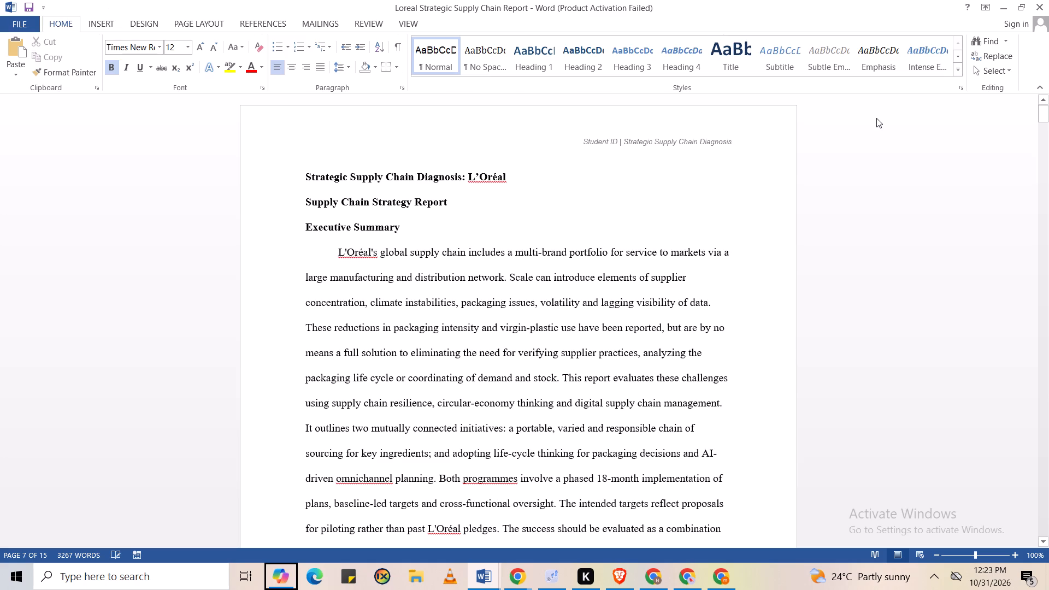
Look through the report from the first page to the end of the References list to check its layout.
left_click_drag(1044, 112, 1048, 147)
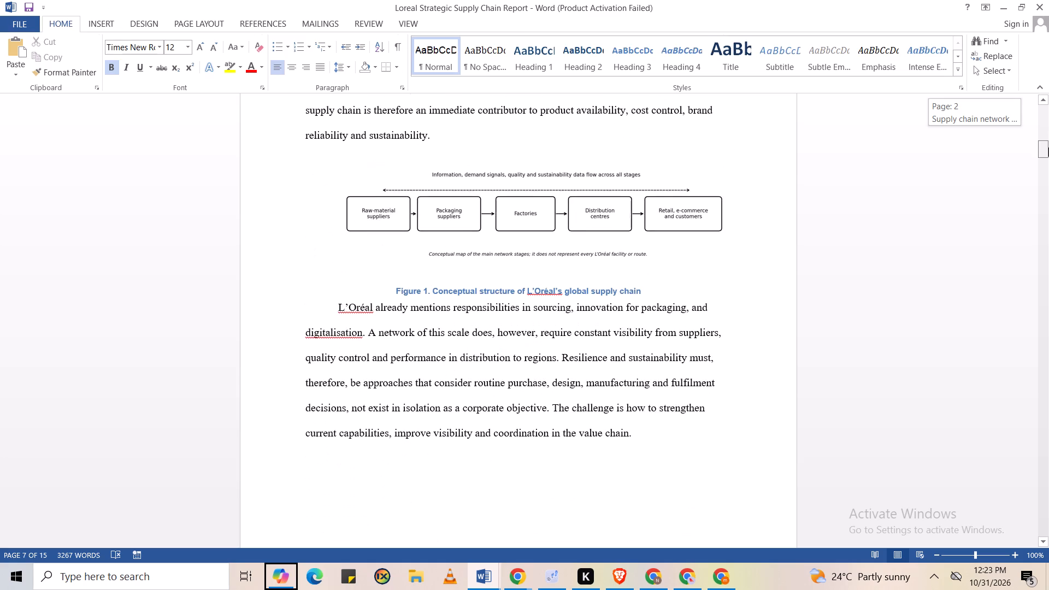
left_click_drag(1048, 147, 1048, 161)
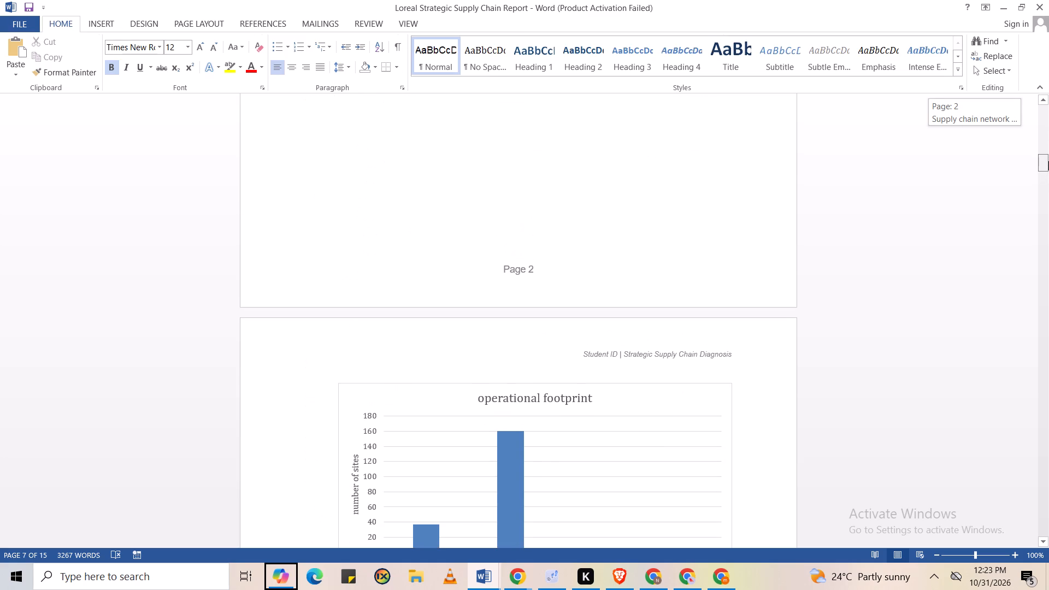
left_click_drag(1048, 161, 1048, 252)
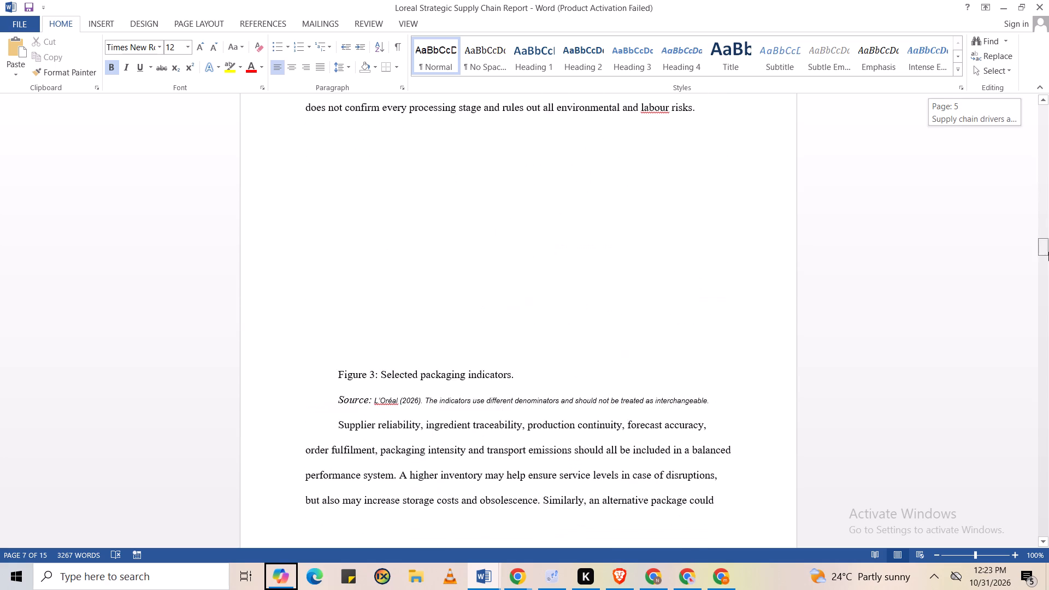
left_click_drag(1048, 252, 1048, 519)
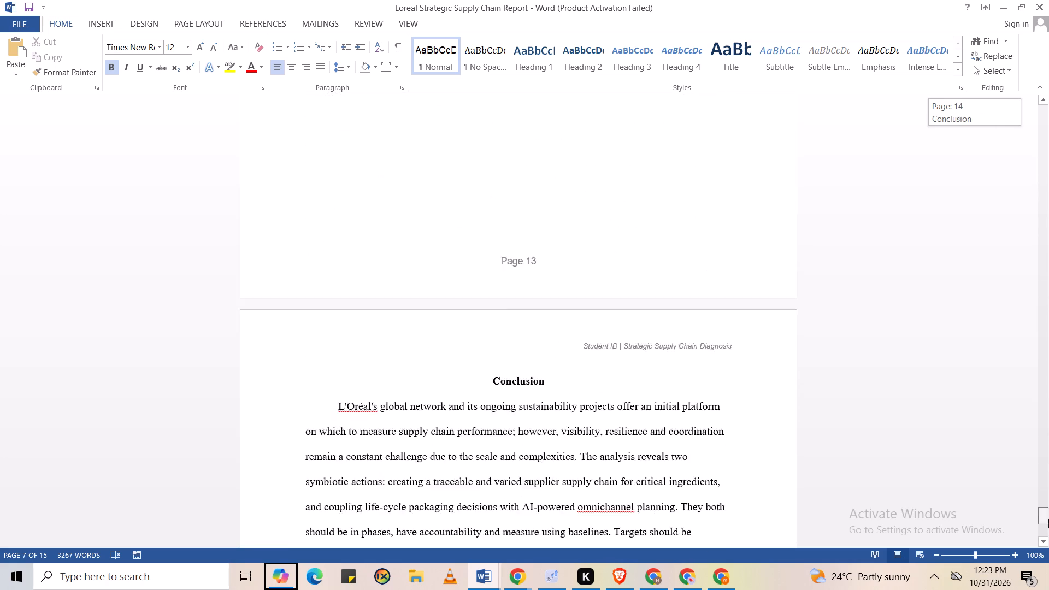
left_click_drag(1048, 519, 1048, 526)
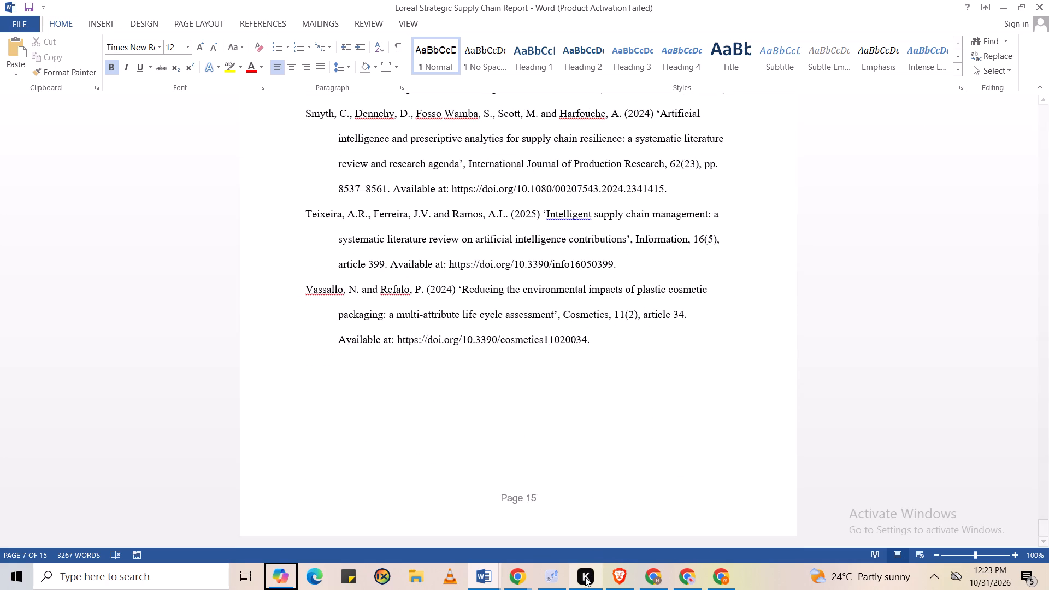
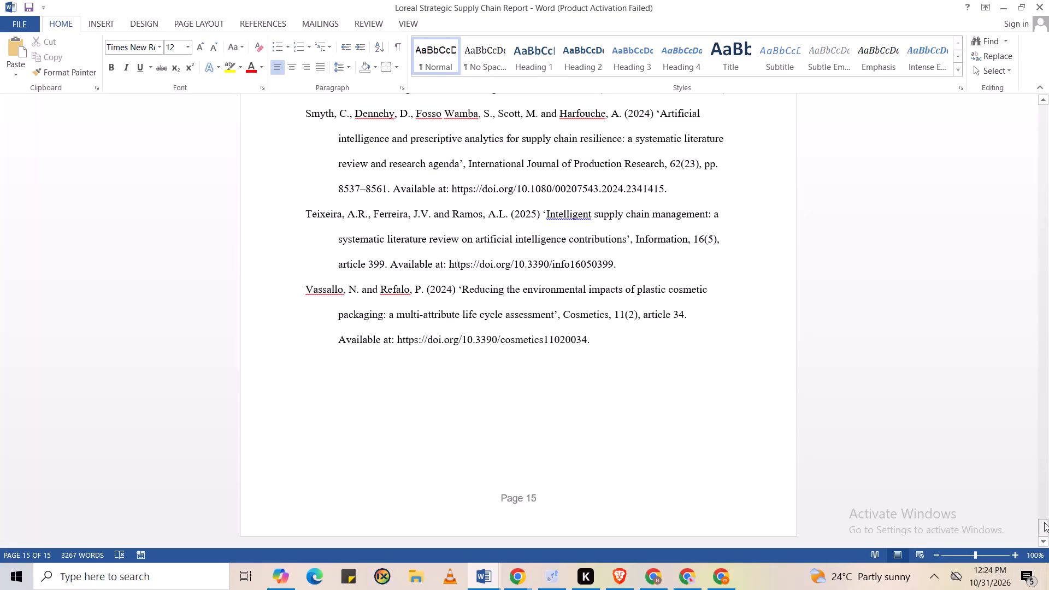
Centre the "References" heading on page 15 and save the report.
left_click_drag(1047, 522, 1048, 510)
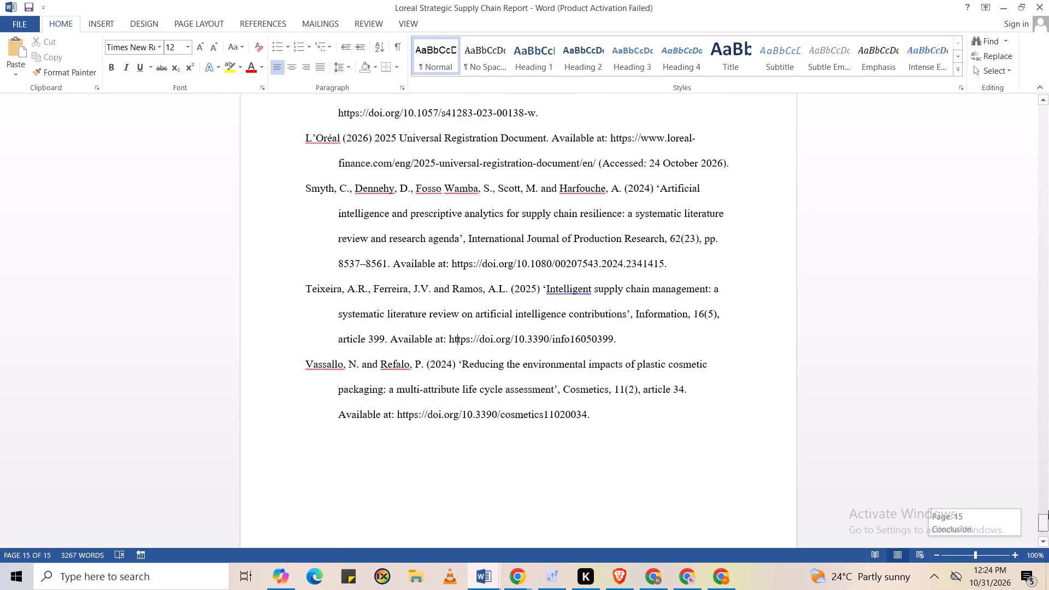
left_click_drag(1048, 510, 1048, 504)
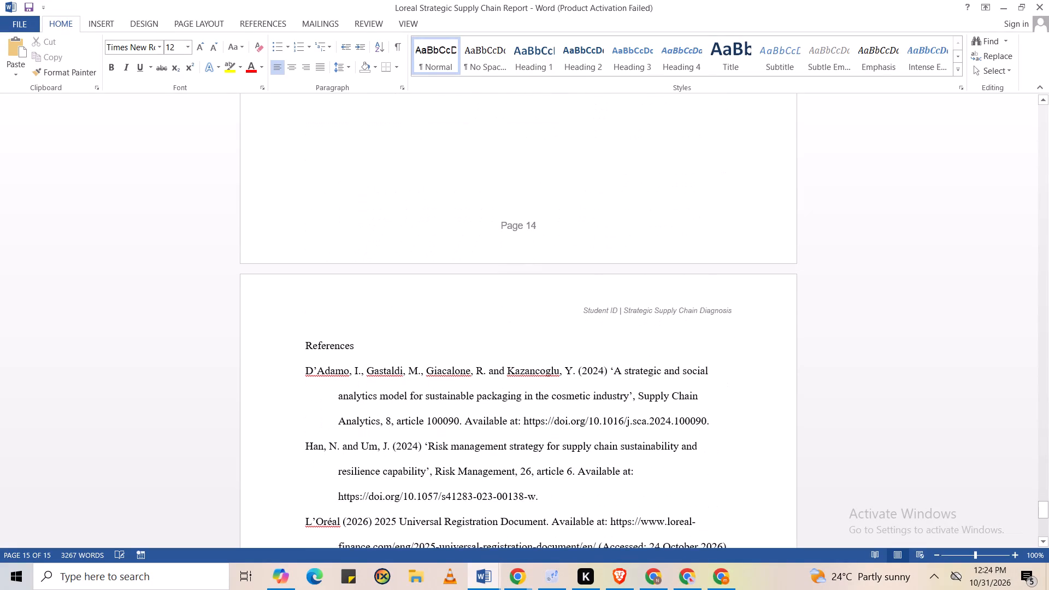
left_click(342, 339)
key("ctrl+e")
key("ctrl+s")
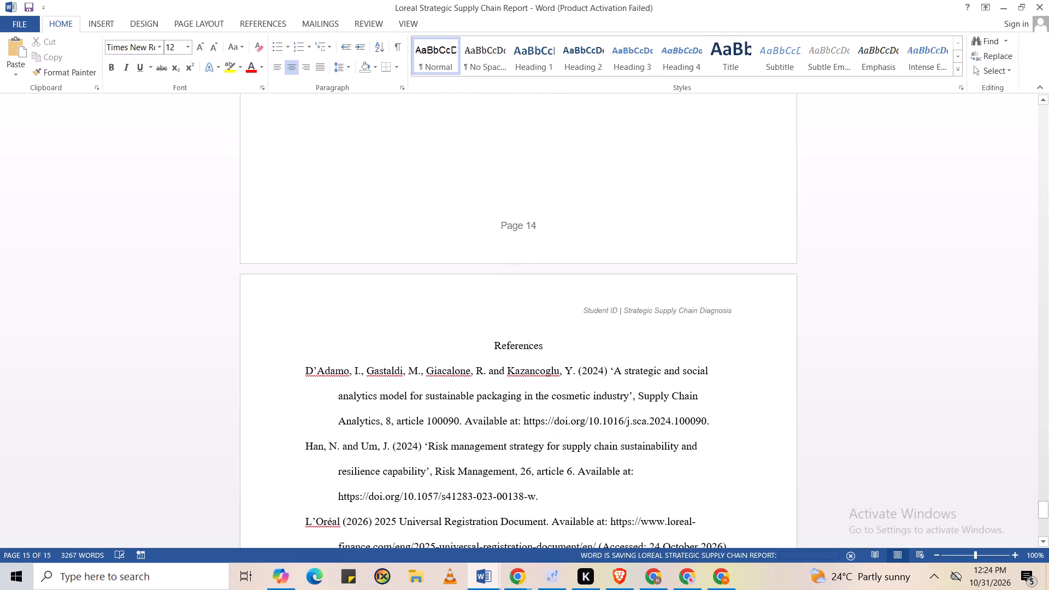
key("ctrl+s")
Set the entire body text of the report to Times New Roman, size 12.
key("ctrl+a")
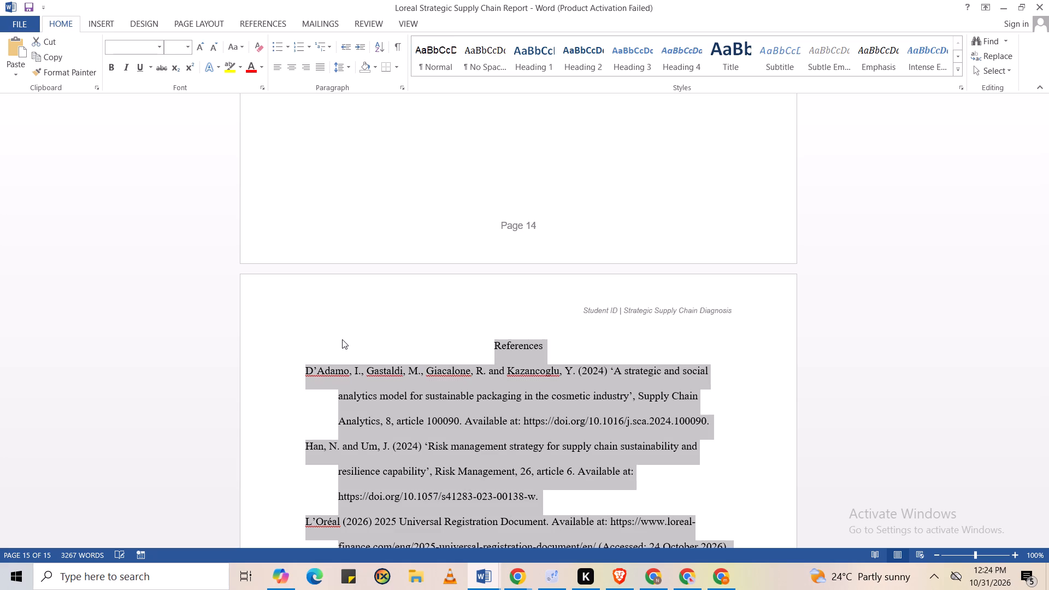
right_click(342, 339)
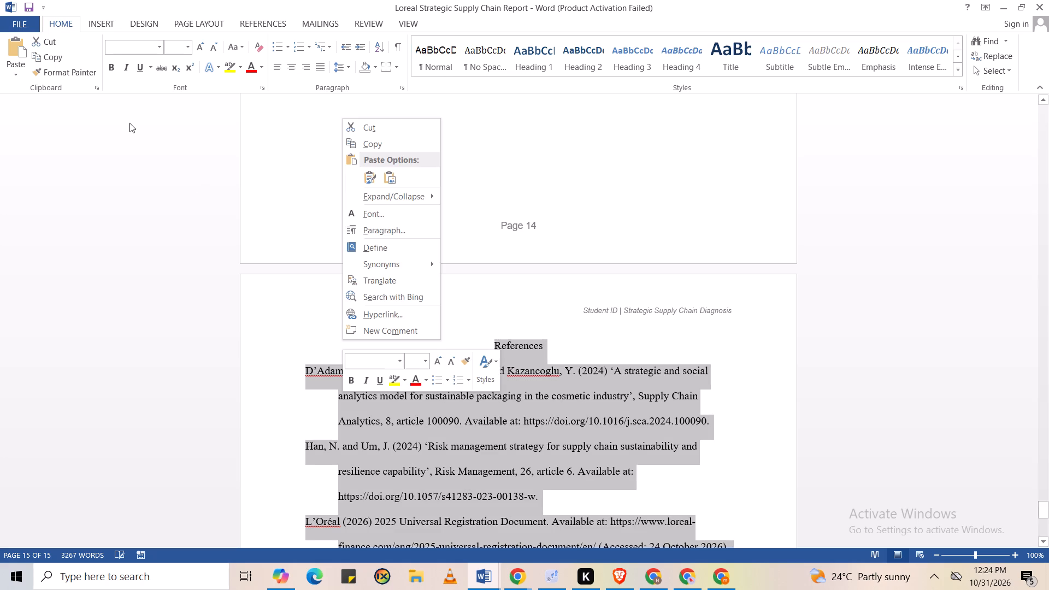
left_click(157, 46)
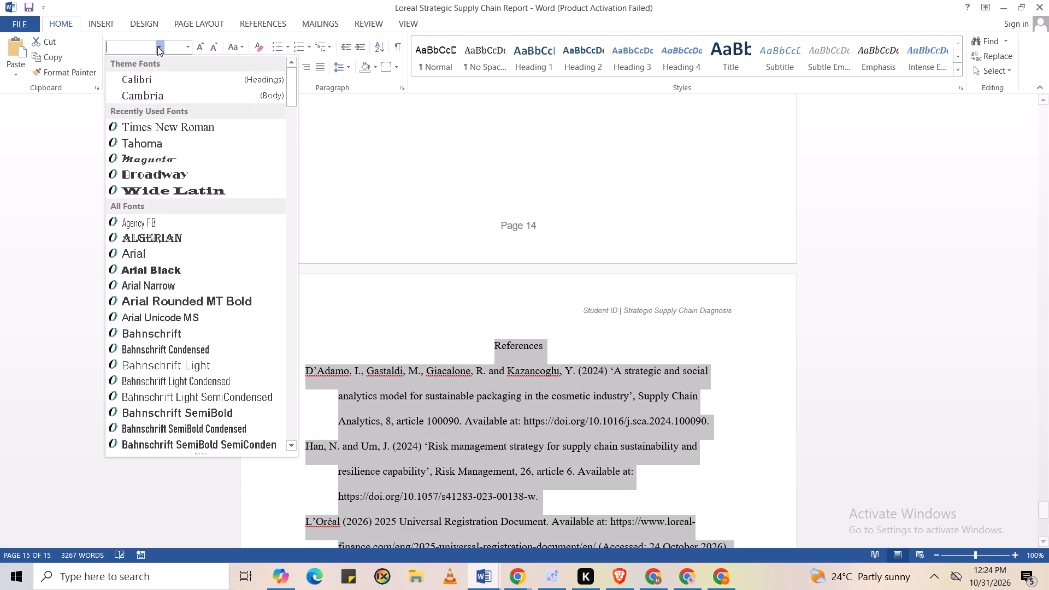
left_click(188, 127)
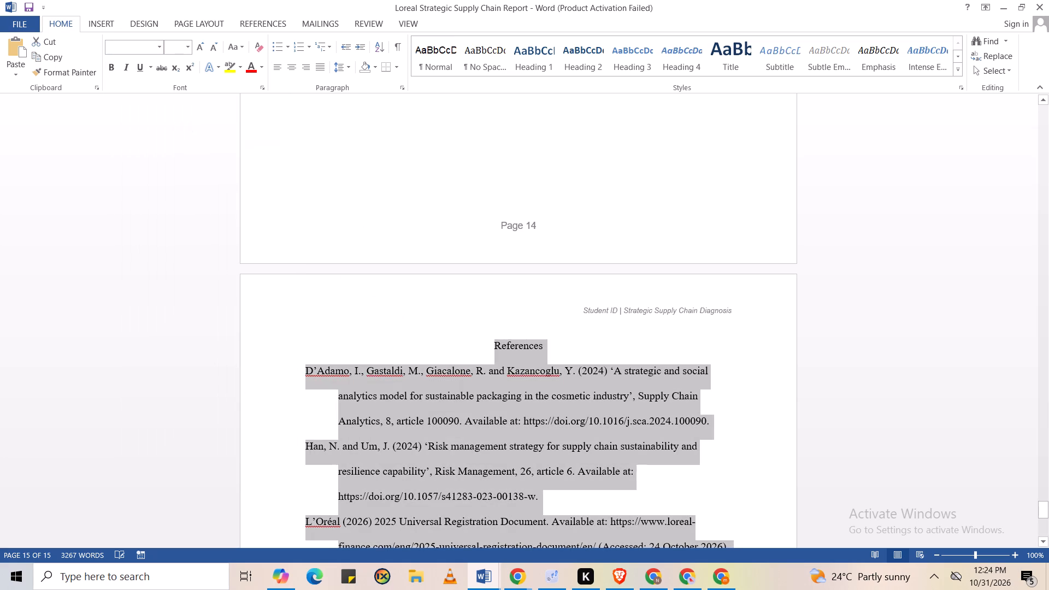
left_click(186, 50)
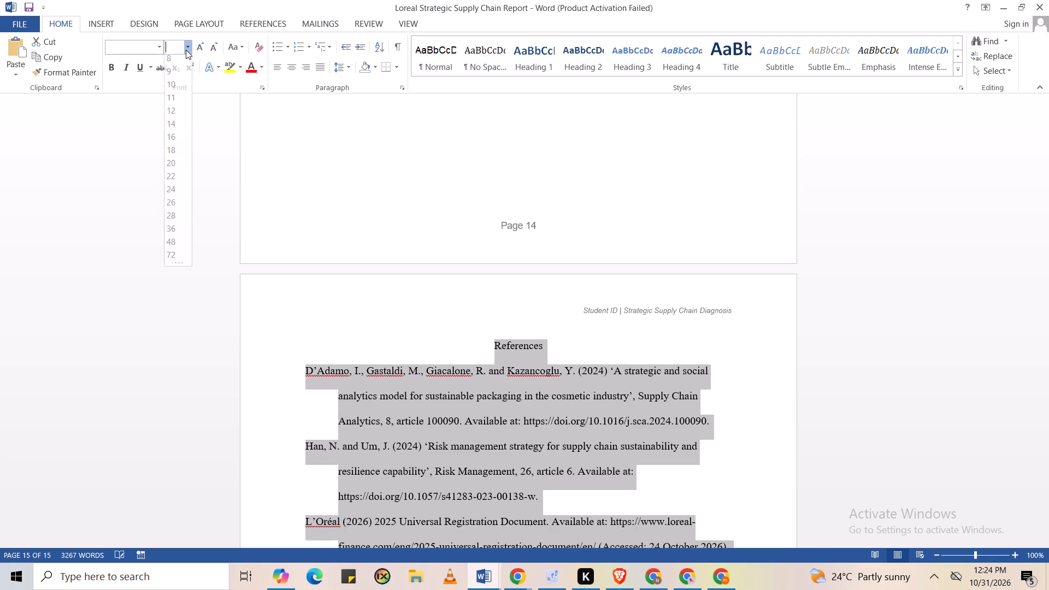
left_click(173, 117)
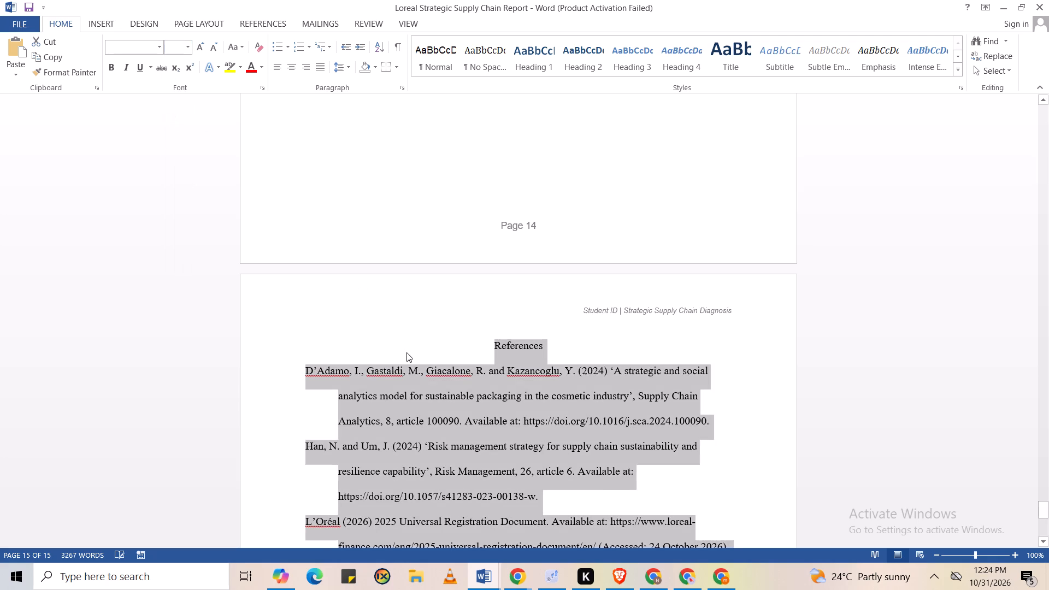
left_click(406, 352)
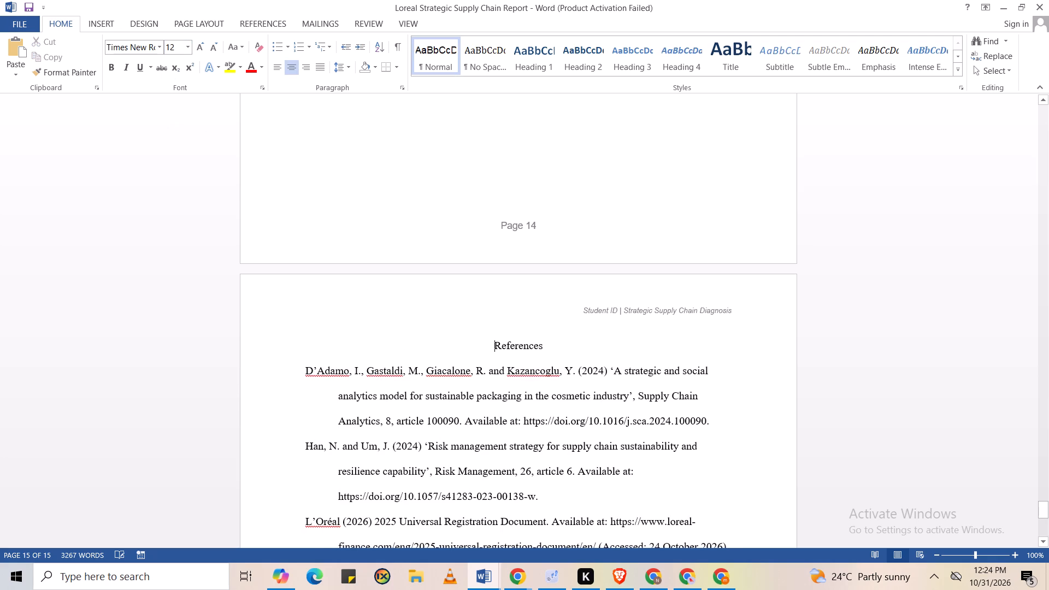
Remove the full stops after the D'Adamo and Han reference URLs and turn both URLs into hyperlinks.
left_click(709, 419)
key("BackSpace")
key("space")
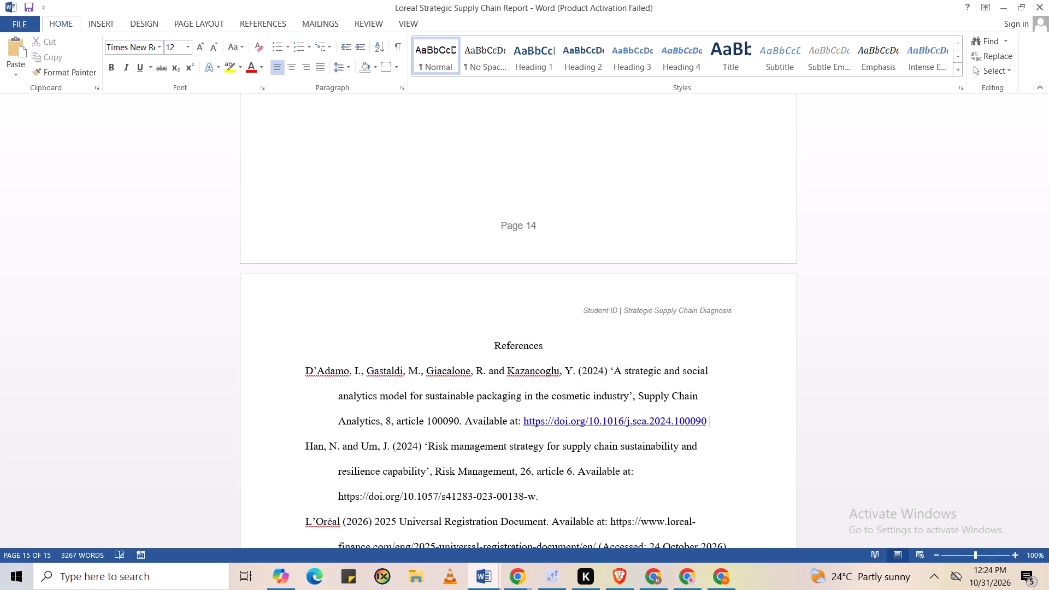
left_click(540, 499)
key("BackSpace")
key("space")
left_click_drag(310, 550, 307, 261)
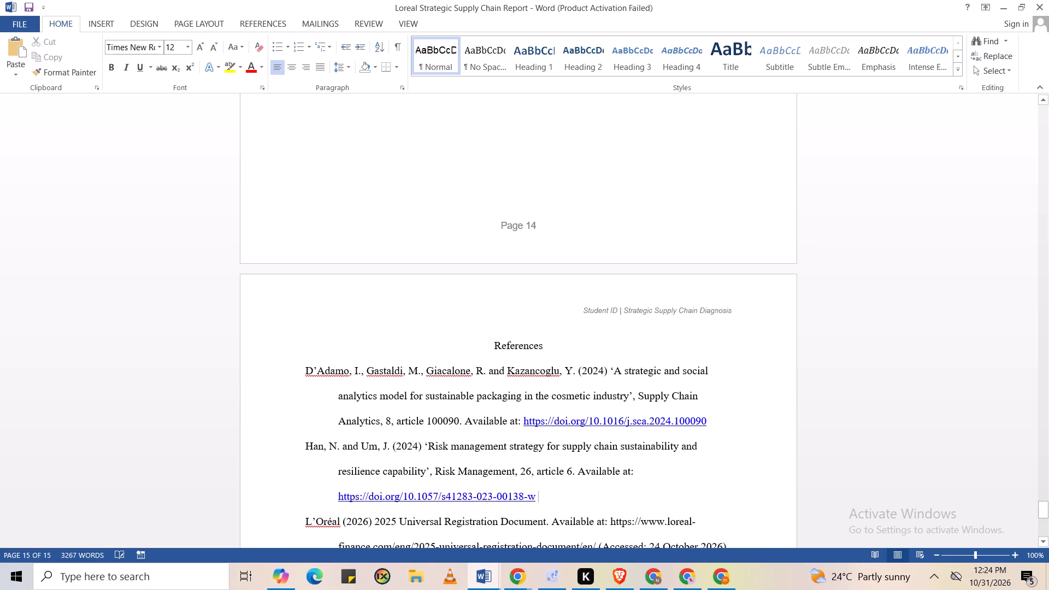
key("Left")
key("Delete")
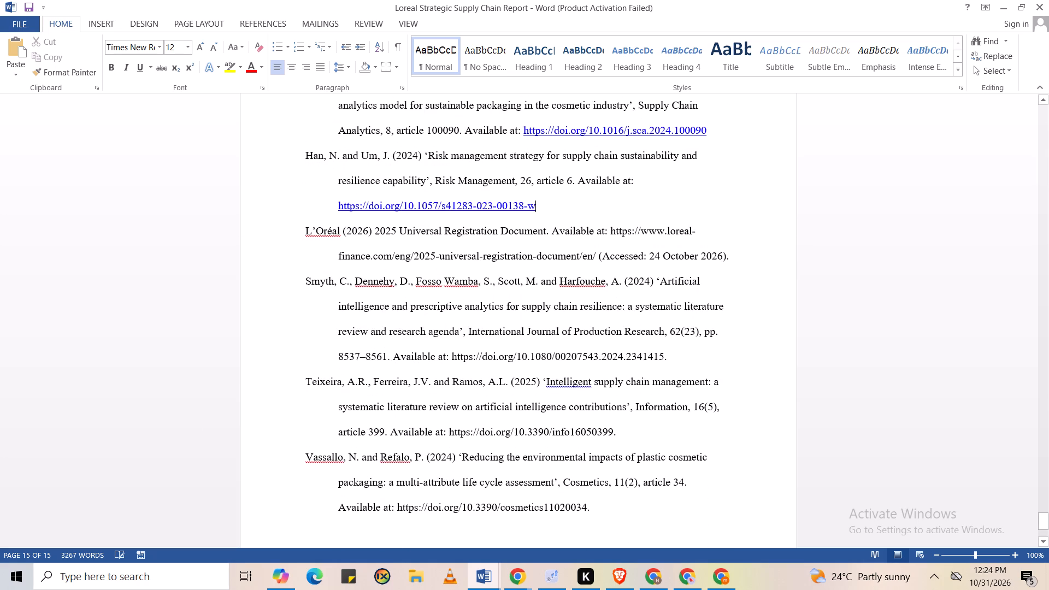
Turn the L'Oréal Universal Registration Document URL into a hyperlink, keeping a single space before "(Accessed: 24 October 2026)".
left_click(594, 253)
key("space")
key("Delete")
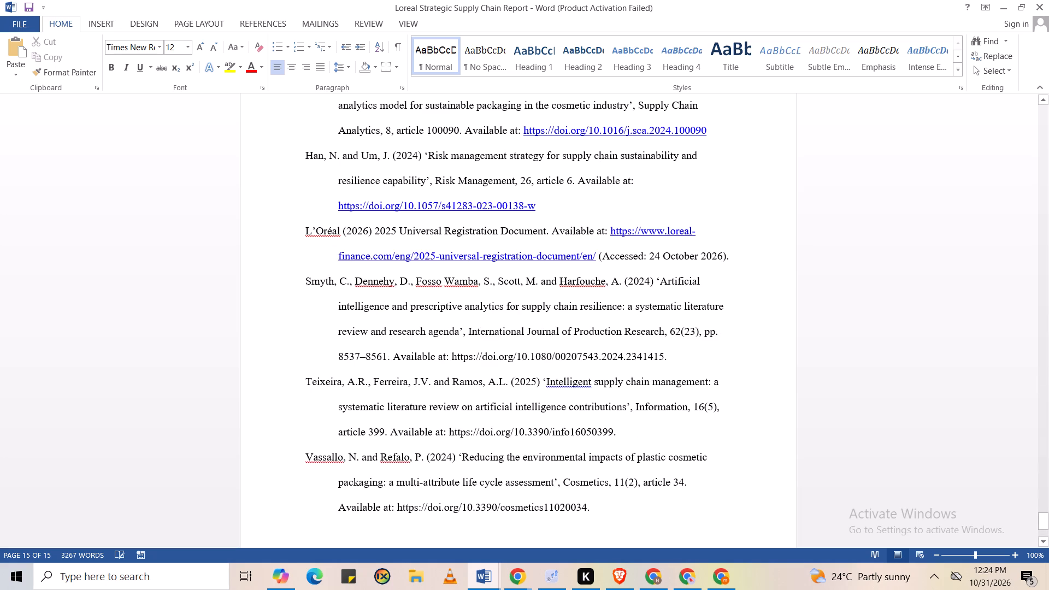
Turn the Smyth reference's DOI URL into a hyperlink and remove the full stop and any space after it.
left_click(660, 357)
key("Right")
key("space")
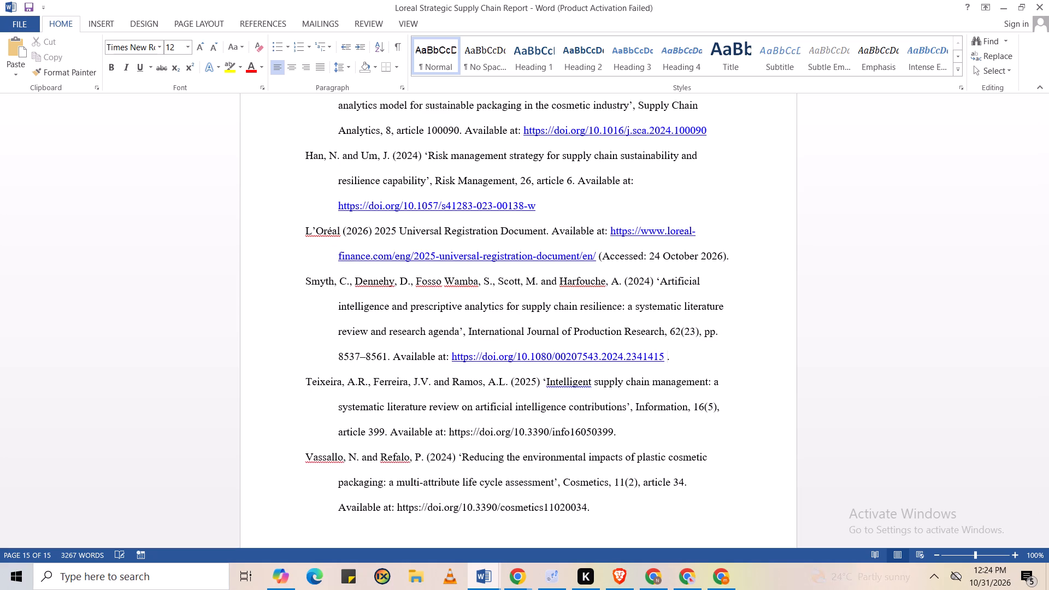
key("BackSpace")
key("BackSpace")
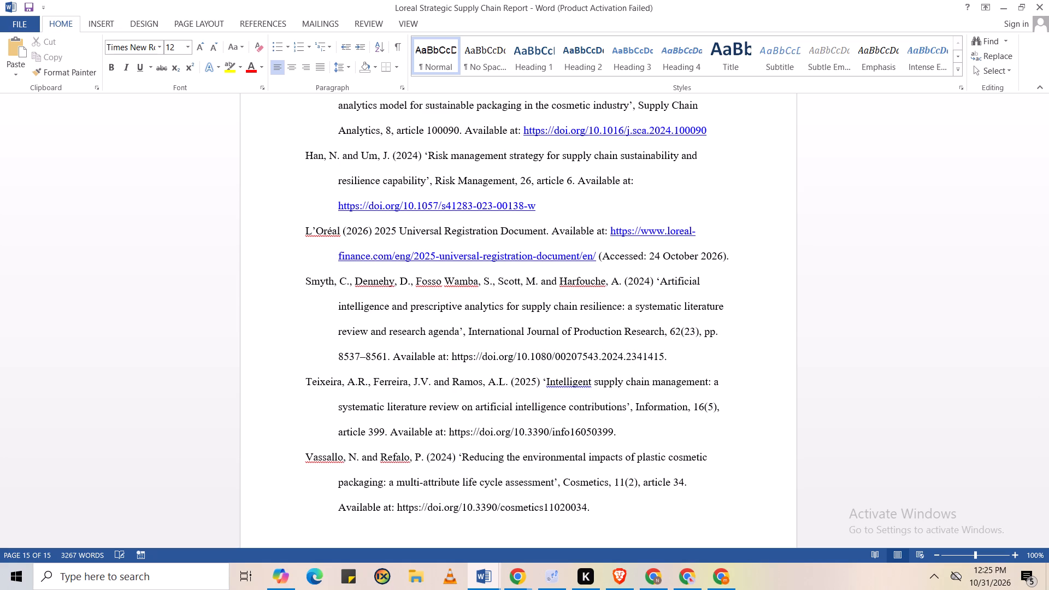
key("Delete")
key("space")
key("Left")
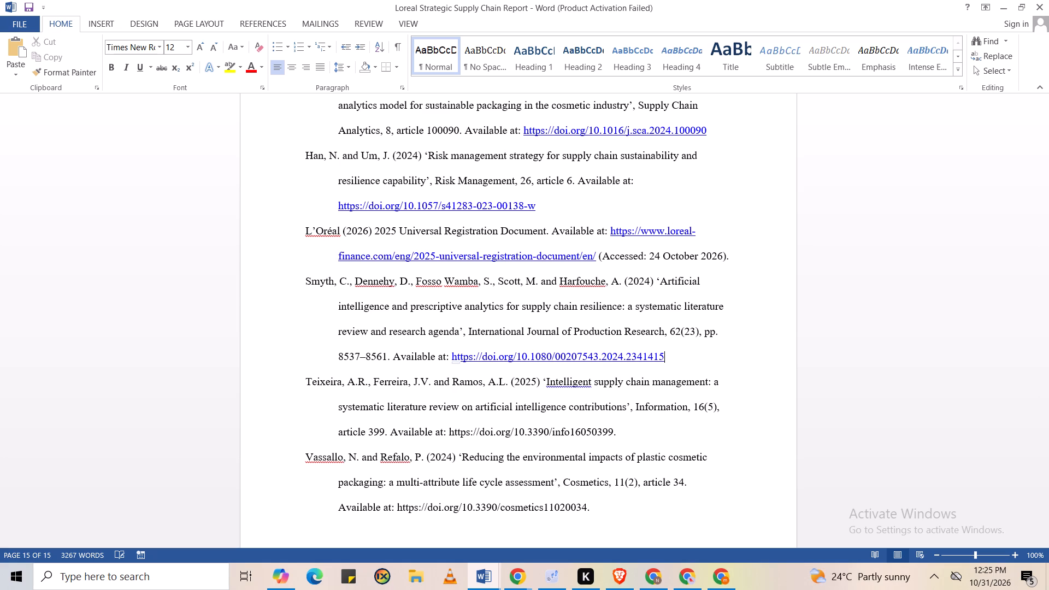
key("Delete")
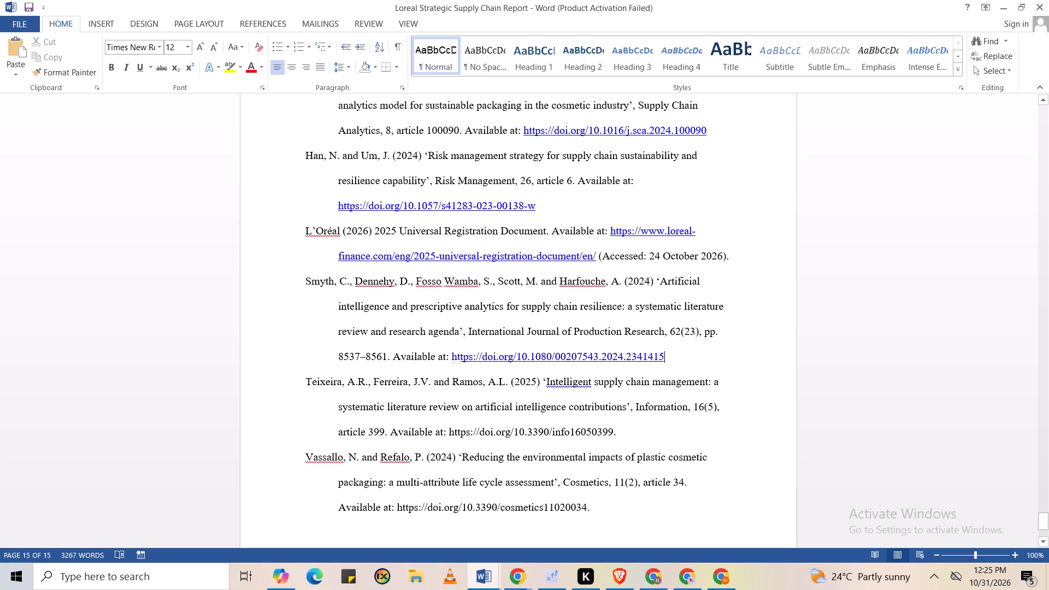
Turn the Teixeira reference's DOI URL into a hyperlink without a trailing full stop or space, keeping the Vassallo entry separate.
left_click(644, 432)
key("BackSpace")
key("space")
key("Delete")
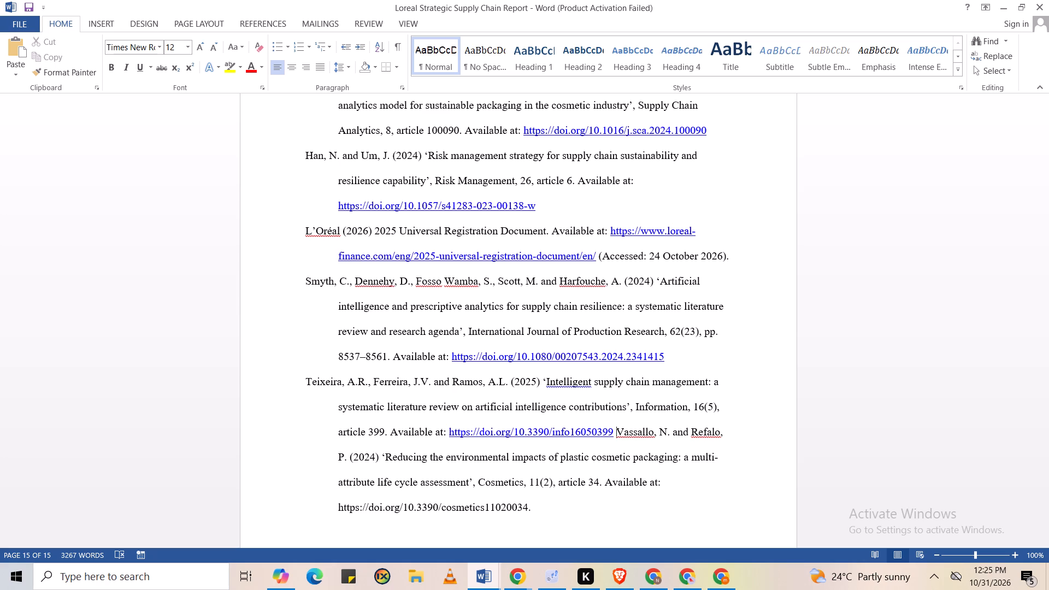
key("ctrl+z")
key("Left")
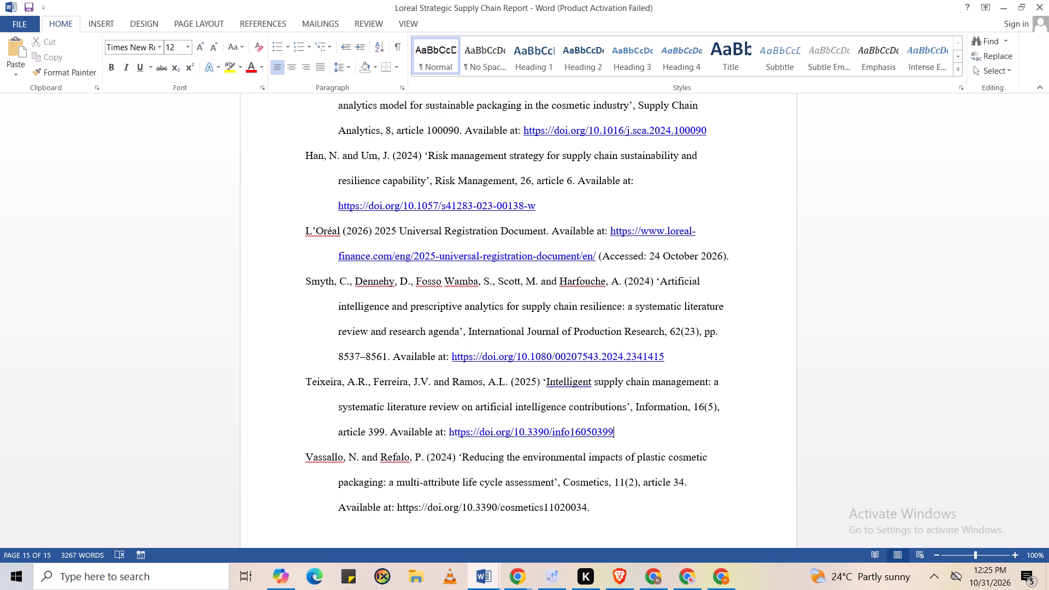
key("Delete")
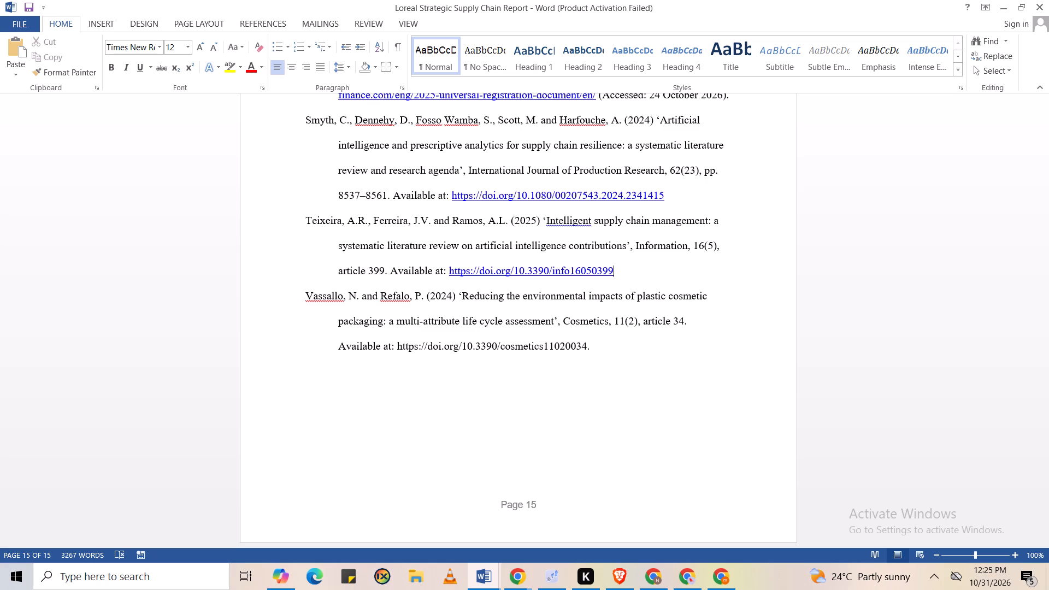
Turn the Vassallo reference's DOI URL into a hyperlink without a trailing full stop or space, and save the report.
left_click(603, 353)
key("BackSpace")
key("space")
key("Left")
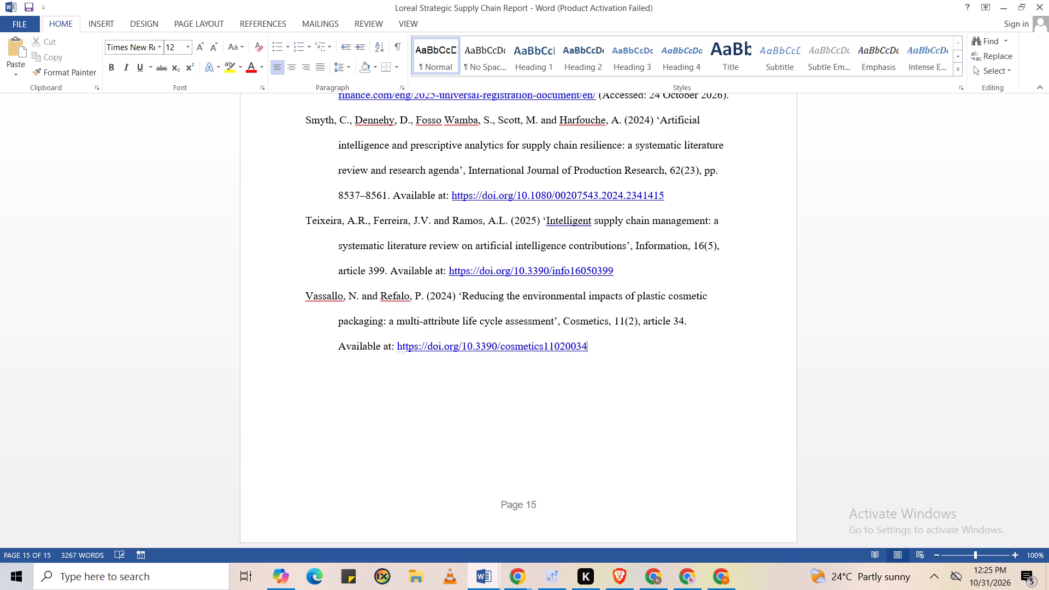
key("Delete")
key("ctrl+s")
Review the report's layout from the references back to the Executive Summary, and on through to the Figure 4 risk matrix.
left_click_drag(1044, 532, 1048, 504)
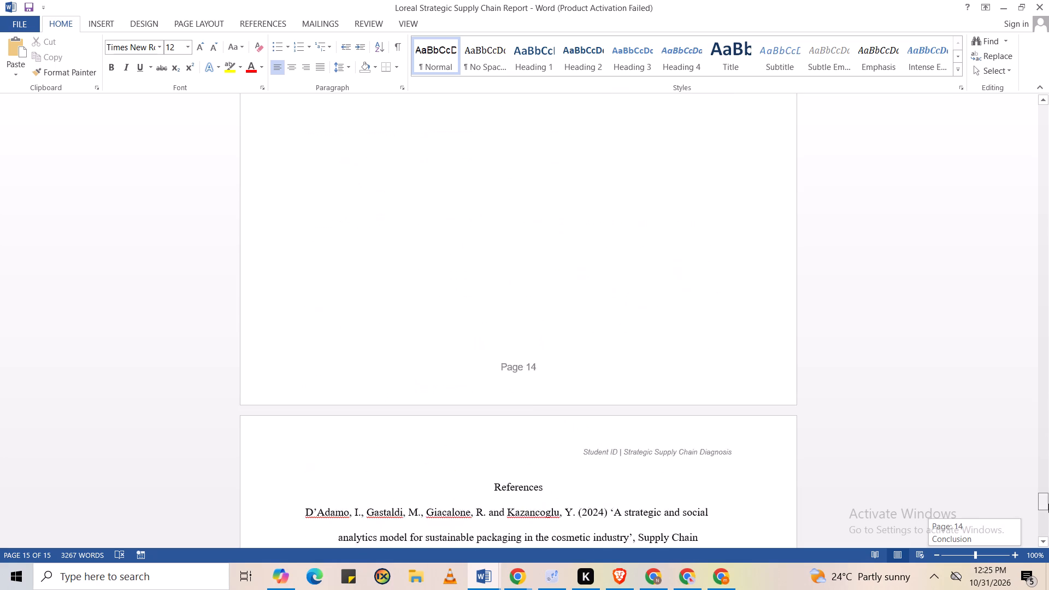
left_click_drag(1048, 504, 1045, 461)
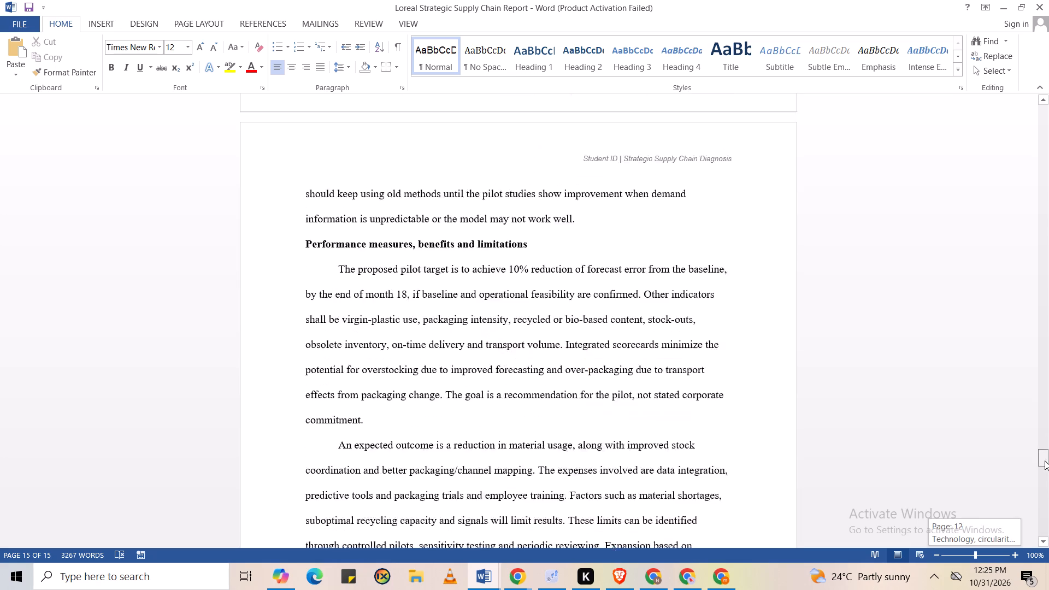
left_click_drag(1045, 461, 1048, 388)
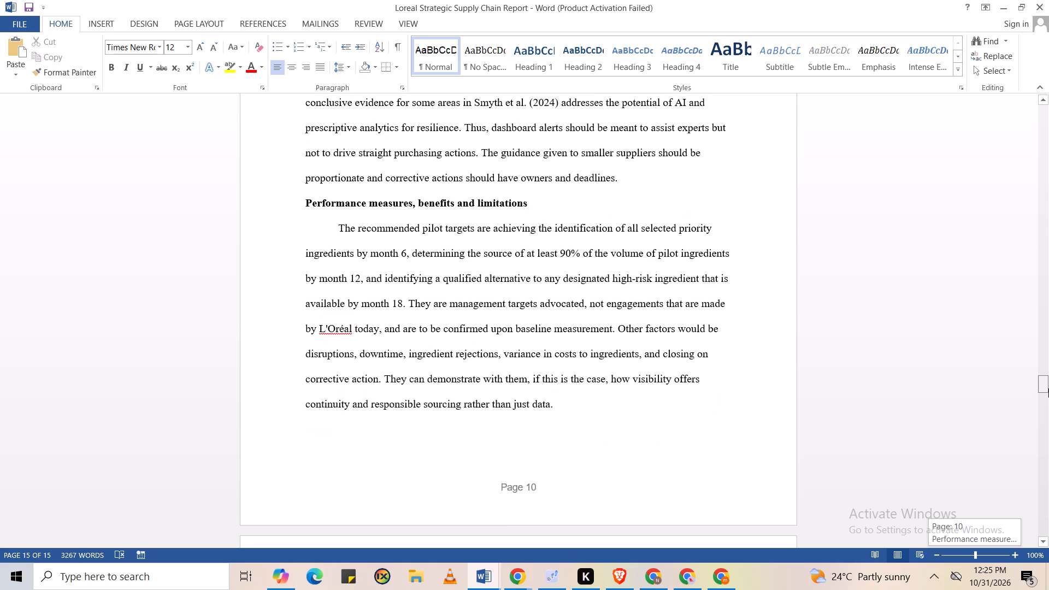
left_click_drag(1048, 388, 1017, 299)
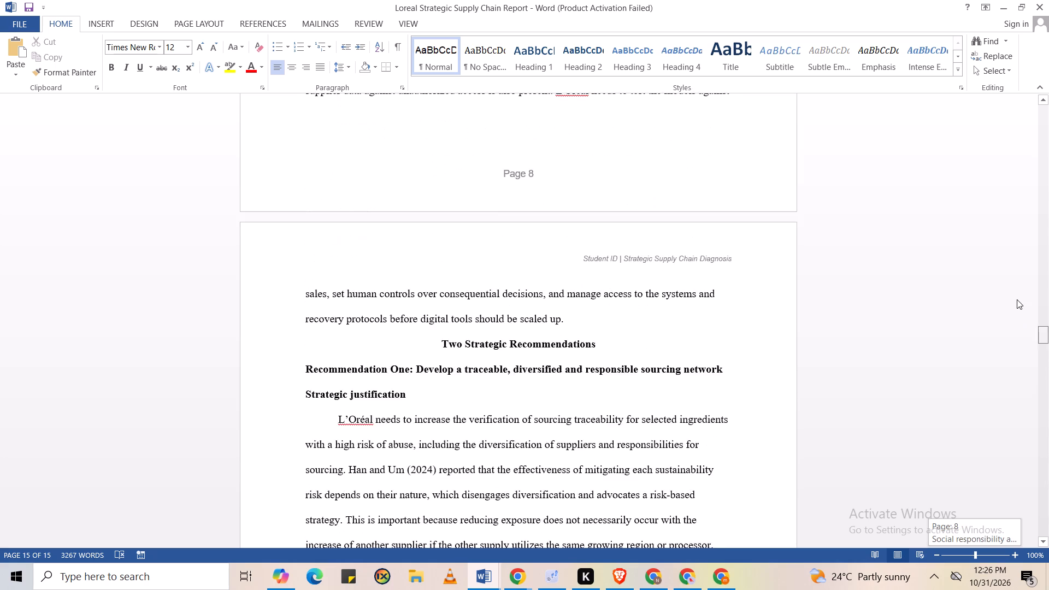
left_click_drag(1017, 299, 1037, 191)
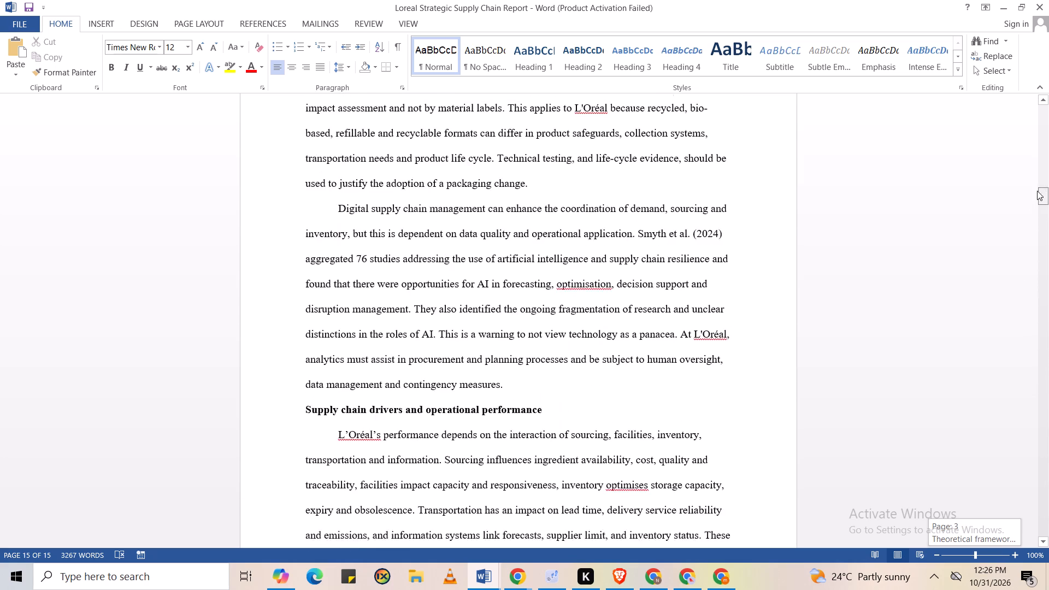
left_click_drag(1037, 191, 1048, 125)
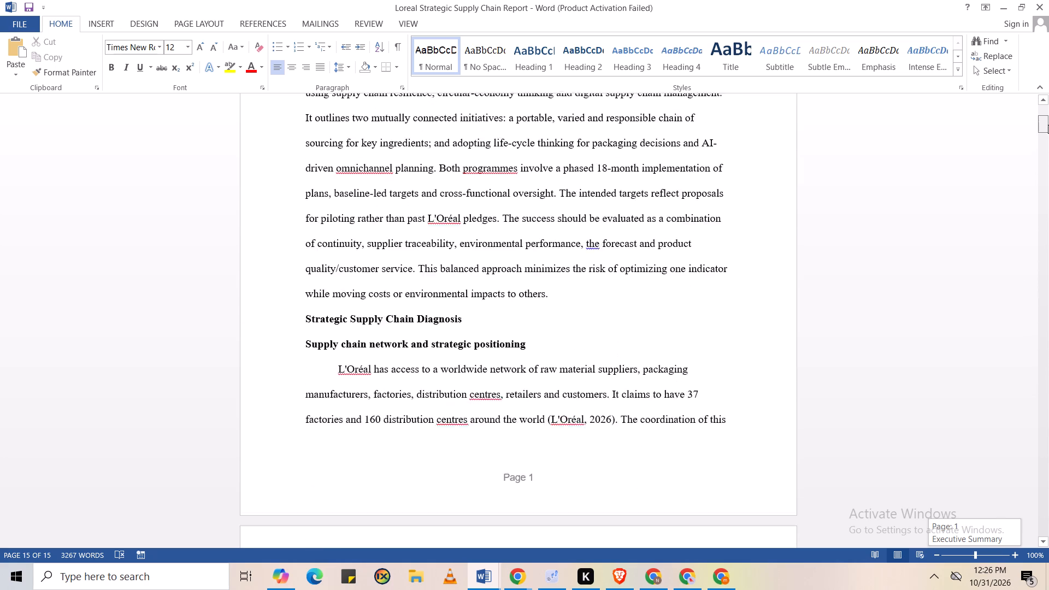
left_click_drag(1048, 125, 1048, 123)
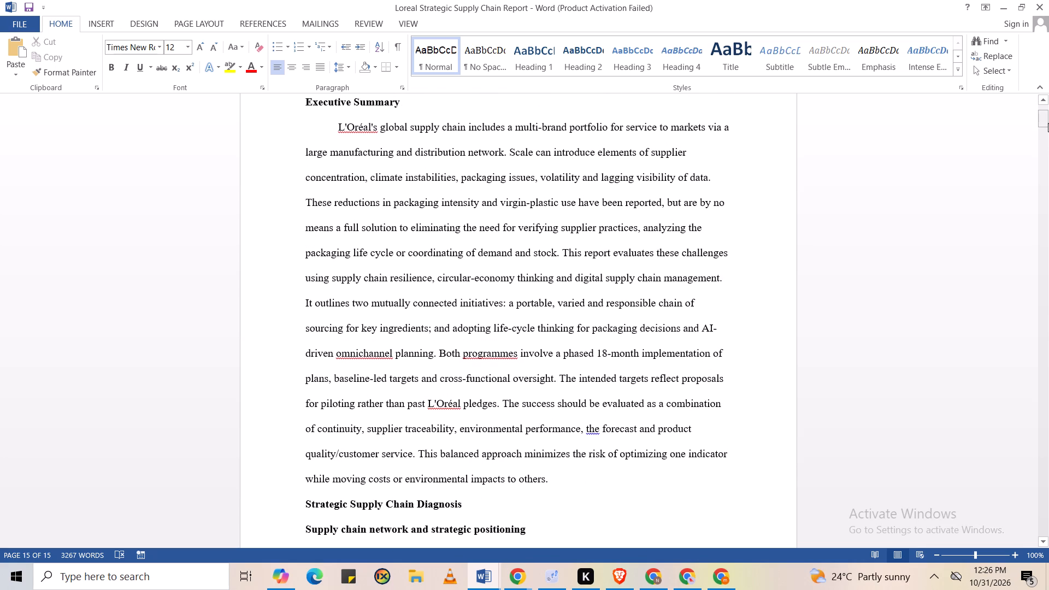
left_click(434, 512)
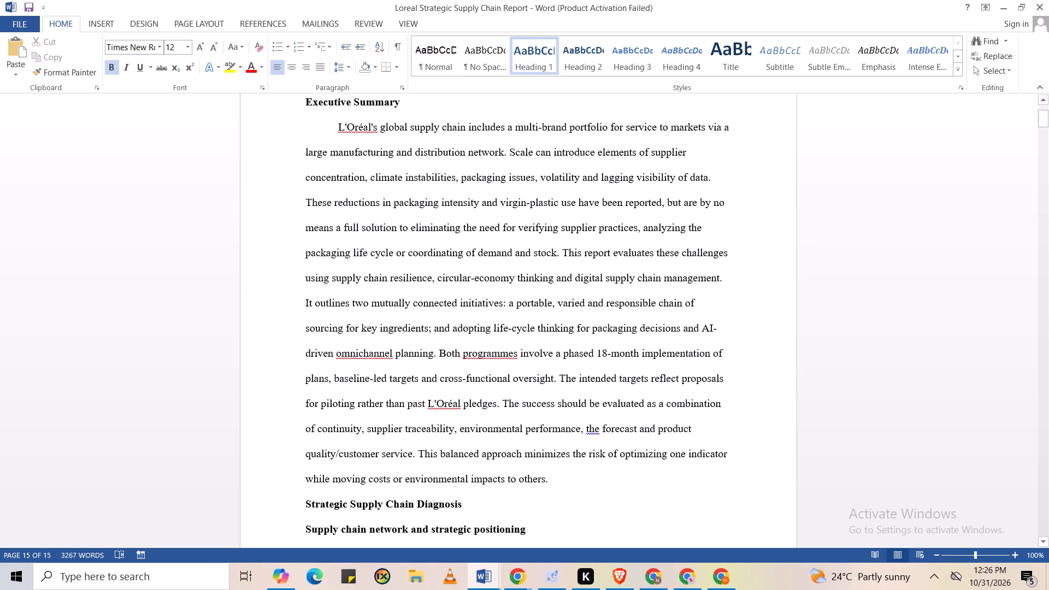
left_click_drag(1047, 117, 1048, 134)
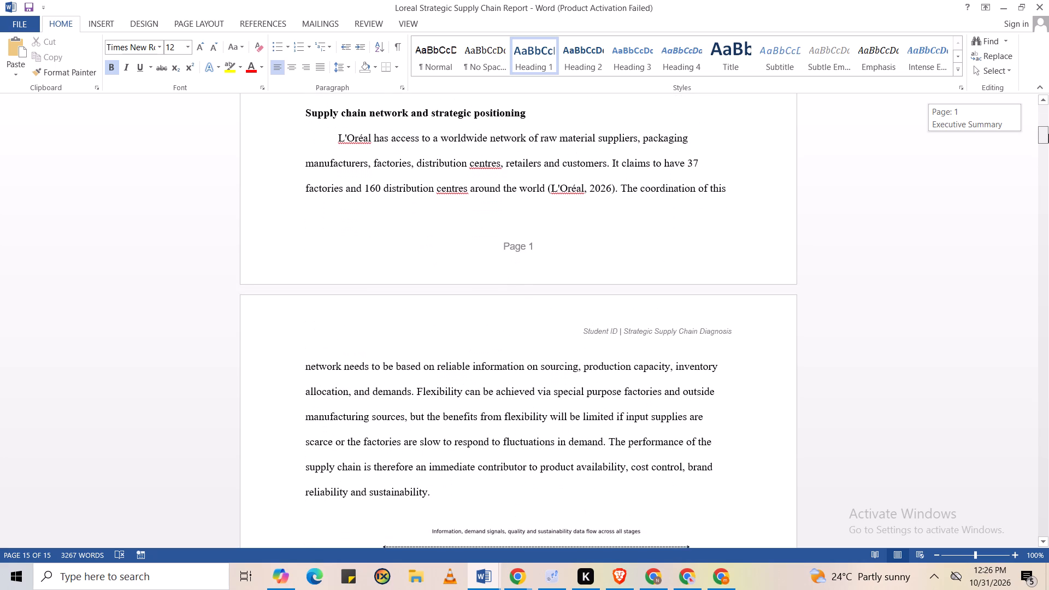
left_click_drag(1048, 134, 1048, 188)
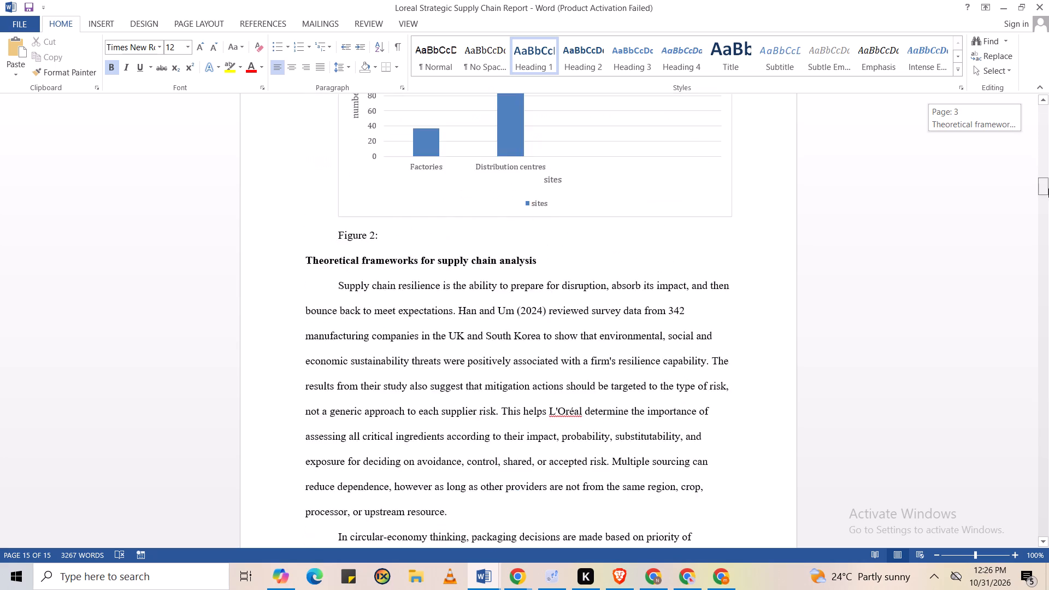
left_click_drag(1048, 188, 1048, 227)
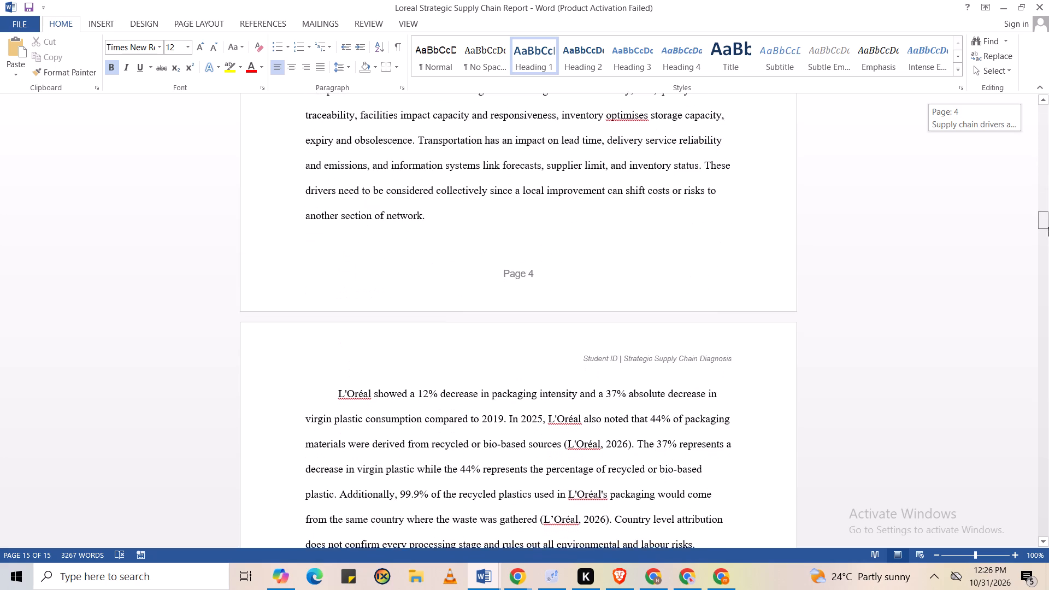
left_click_drag(1048, 227, 1048, 256)
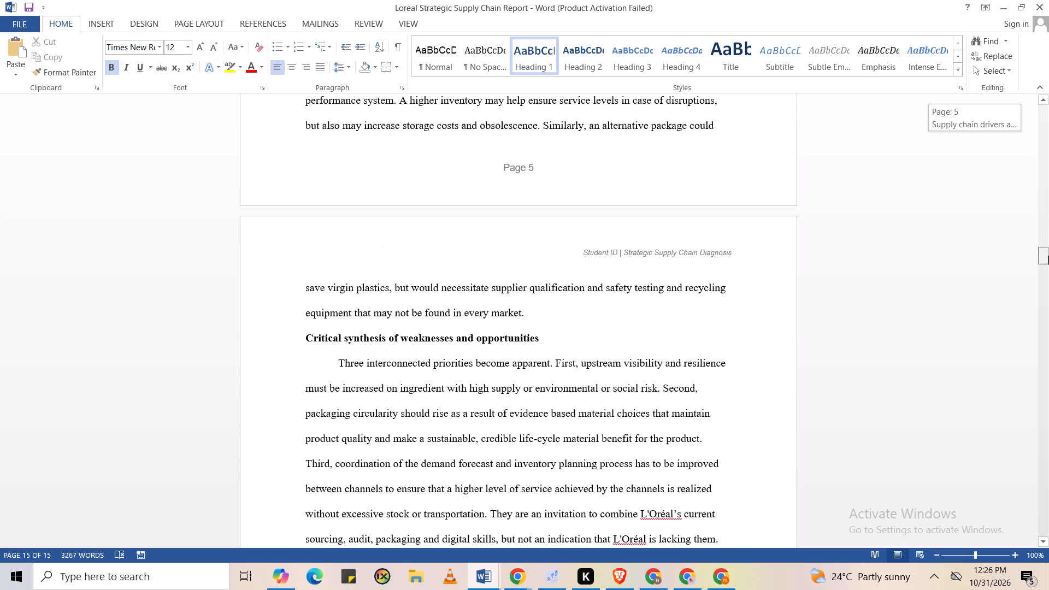
left_click_drag(1048, 256, 1048, 285)
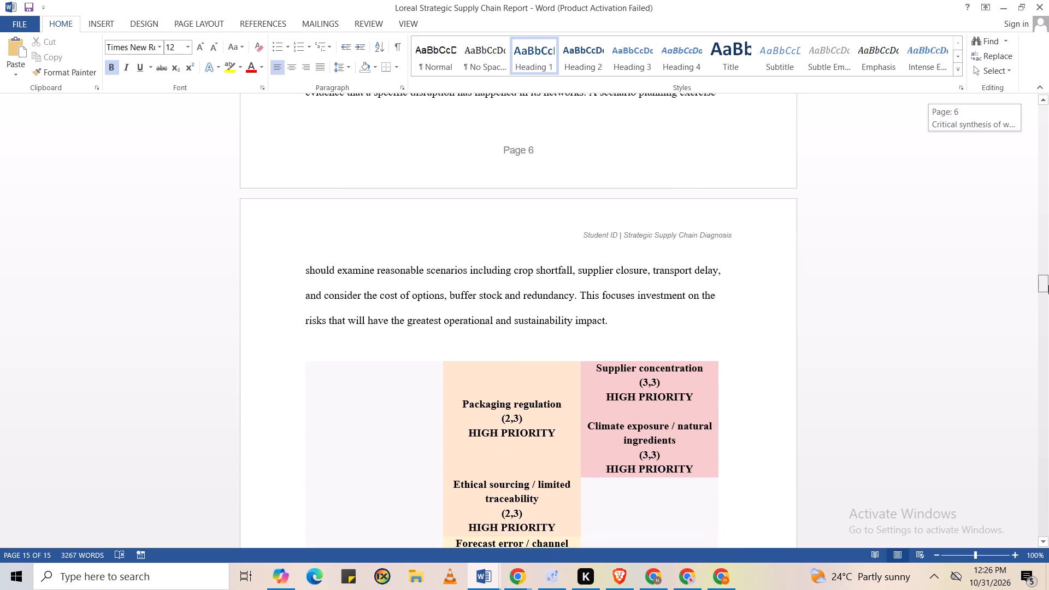
left_click_drag(1048, 285, 1048, 293)
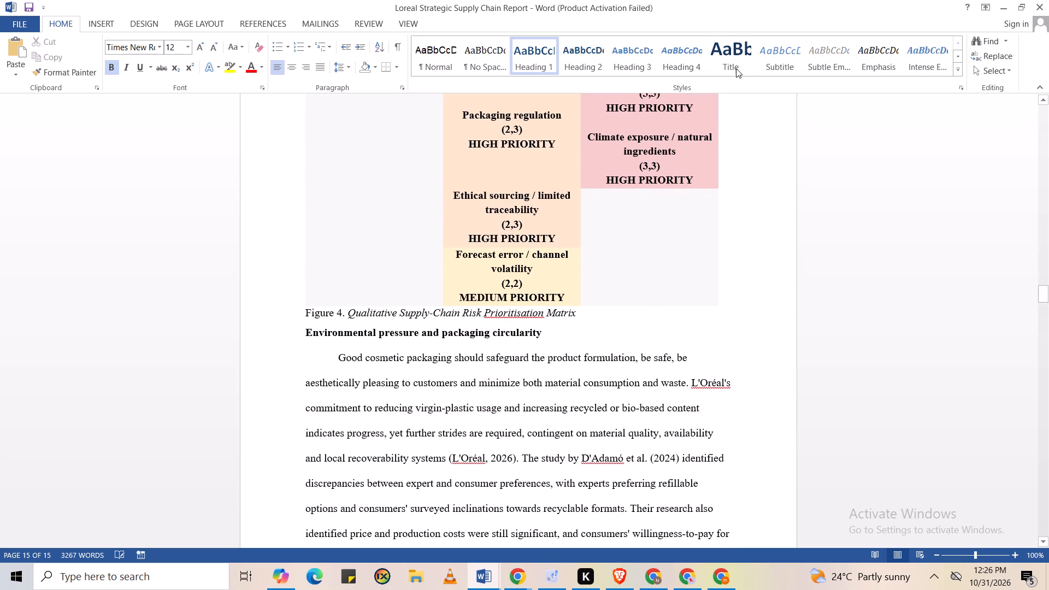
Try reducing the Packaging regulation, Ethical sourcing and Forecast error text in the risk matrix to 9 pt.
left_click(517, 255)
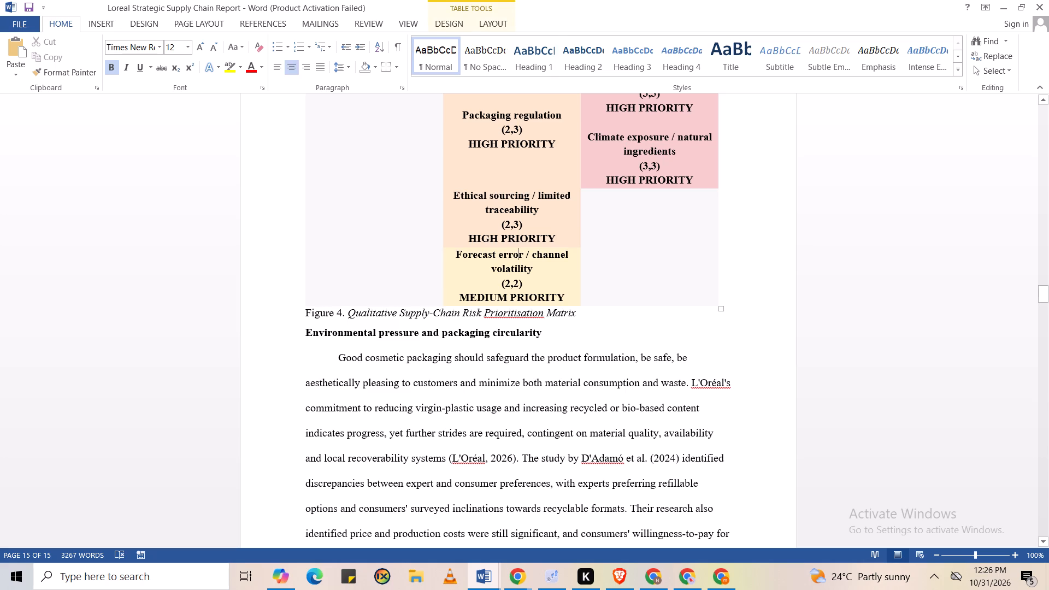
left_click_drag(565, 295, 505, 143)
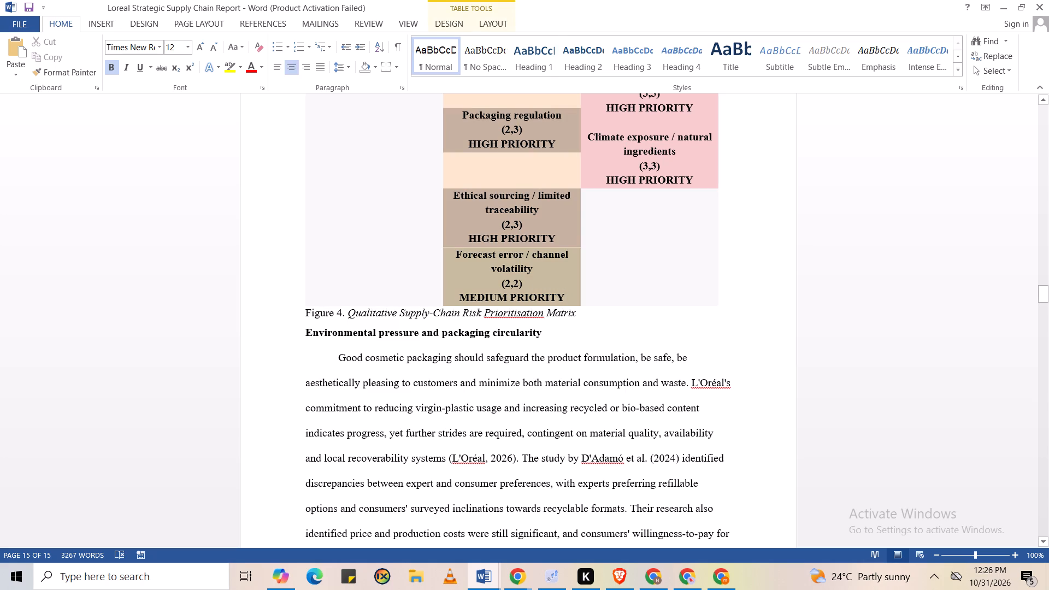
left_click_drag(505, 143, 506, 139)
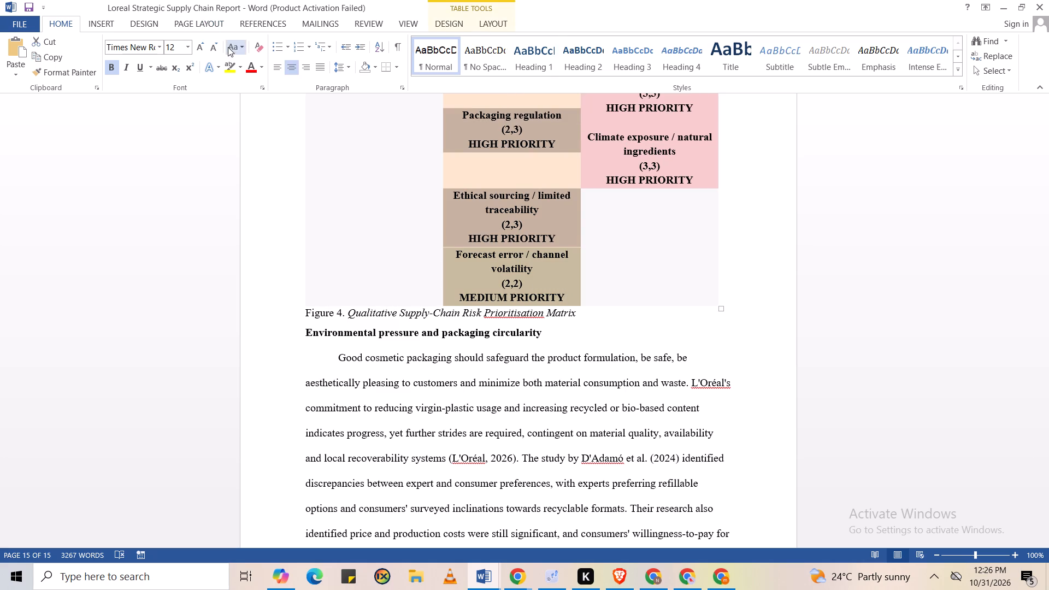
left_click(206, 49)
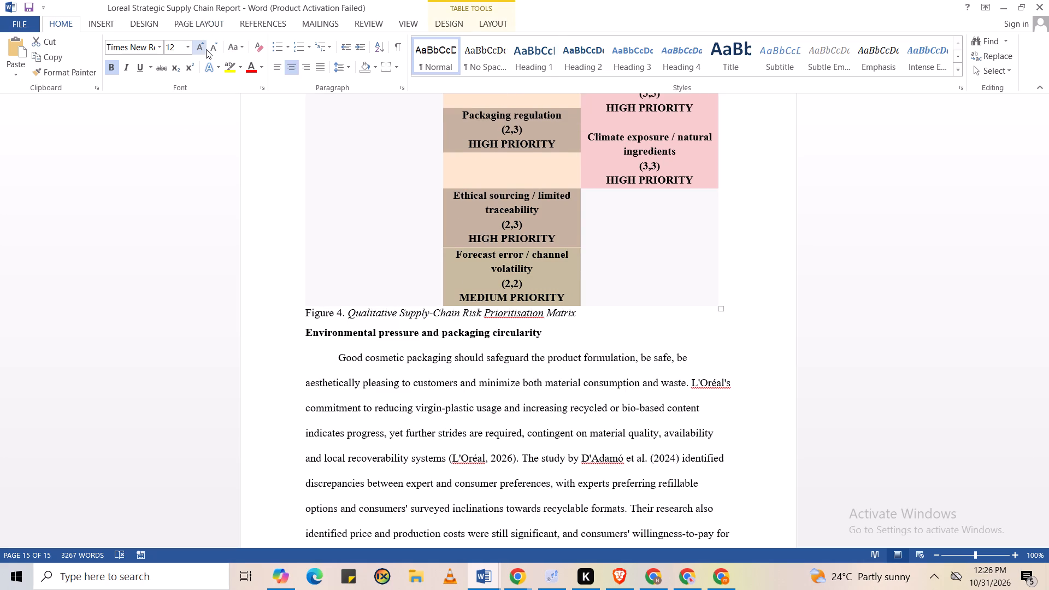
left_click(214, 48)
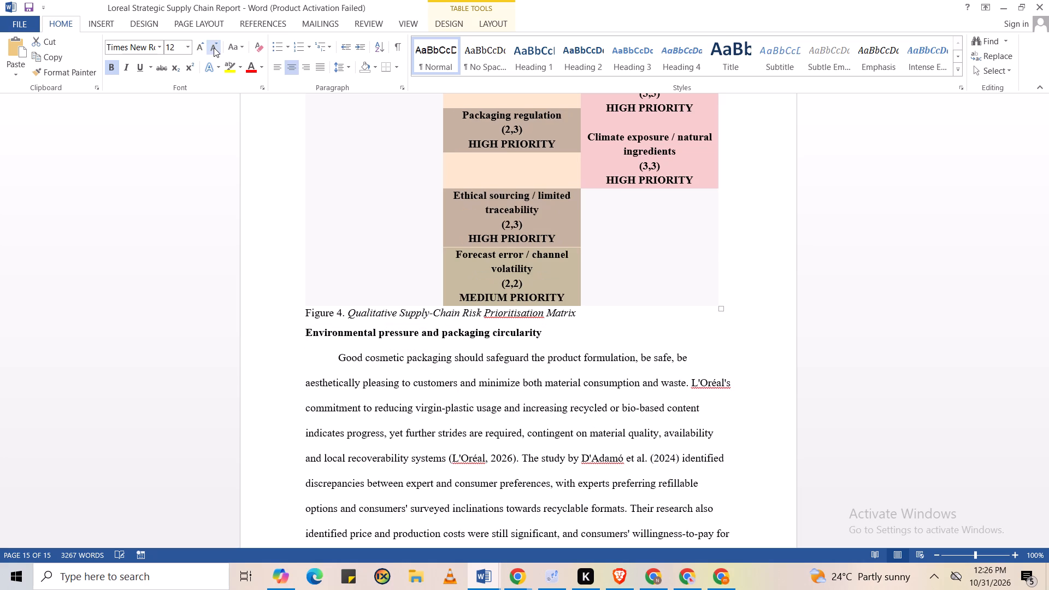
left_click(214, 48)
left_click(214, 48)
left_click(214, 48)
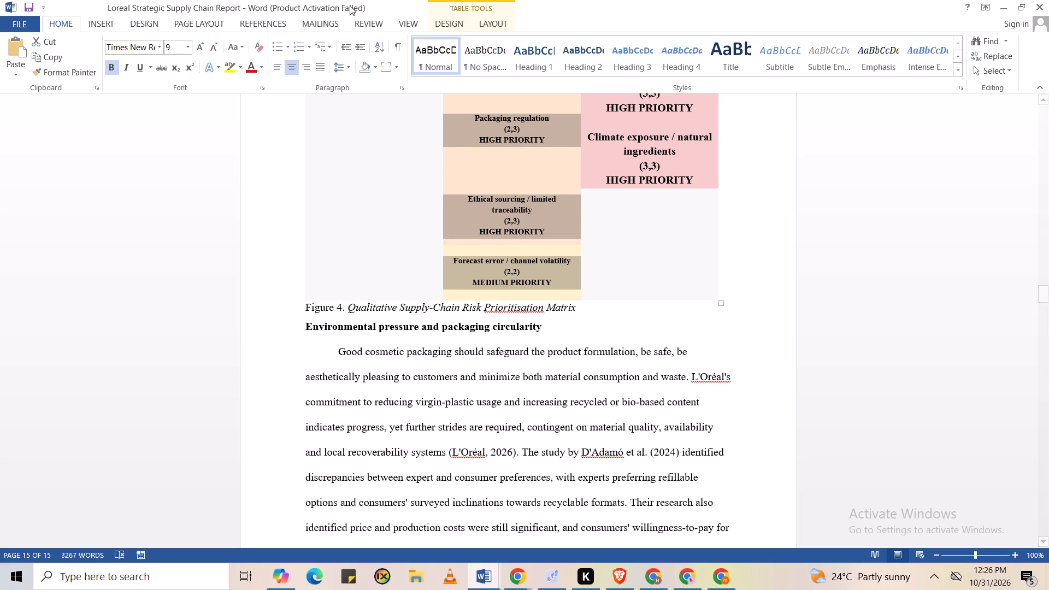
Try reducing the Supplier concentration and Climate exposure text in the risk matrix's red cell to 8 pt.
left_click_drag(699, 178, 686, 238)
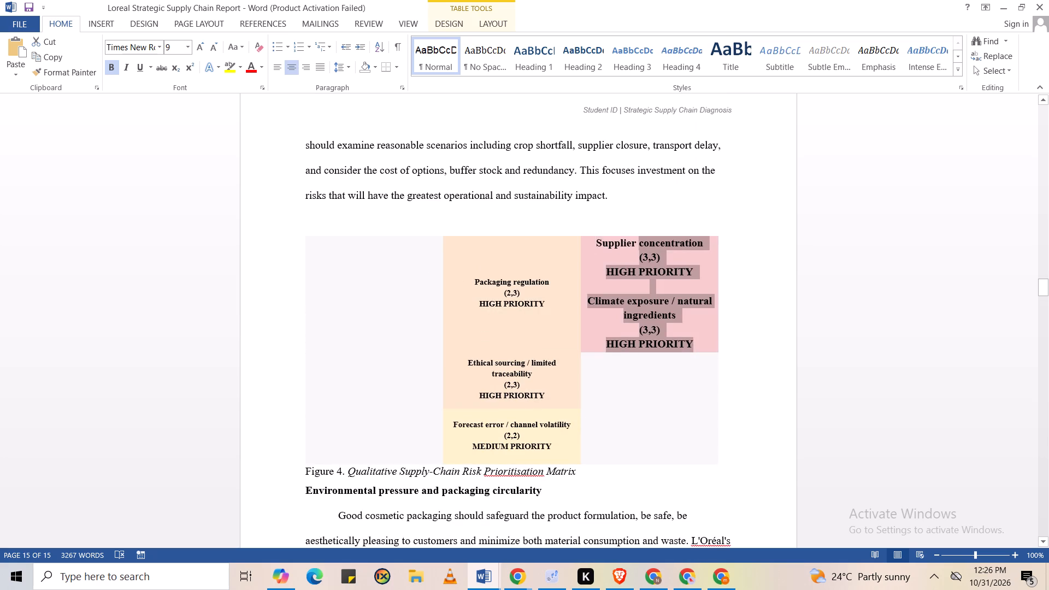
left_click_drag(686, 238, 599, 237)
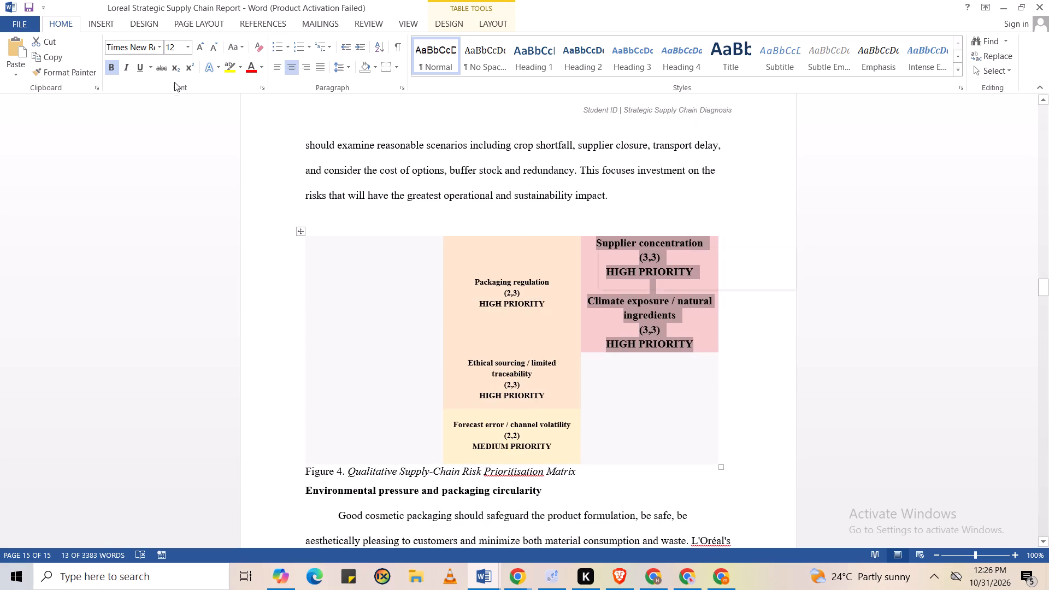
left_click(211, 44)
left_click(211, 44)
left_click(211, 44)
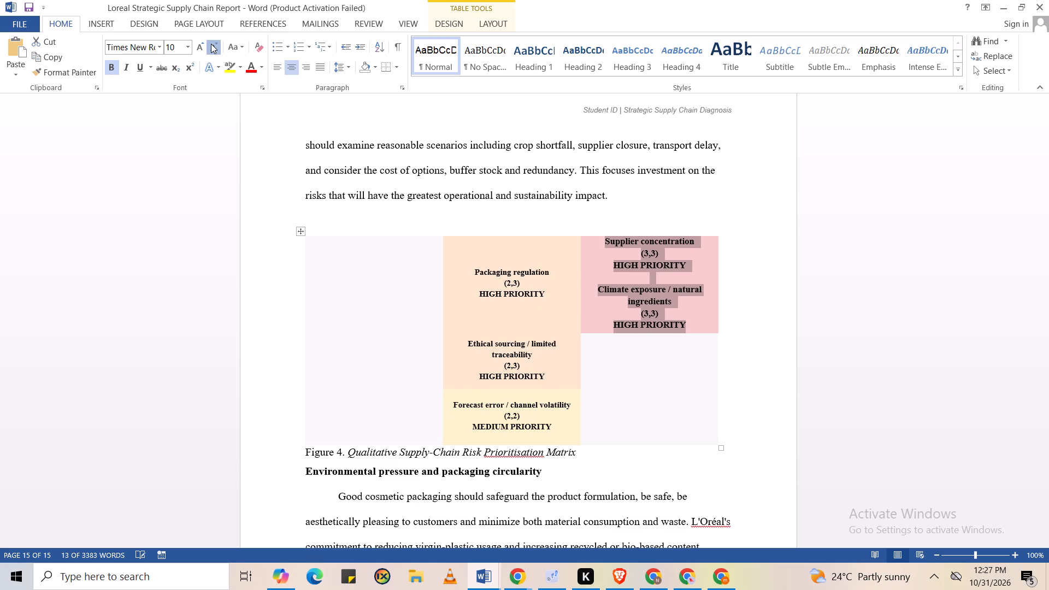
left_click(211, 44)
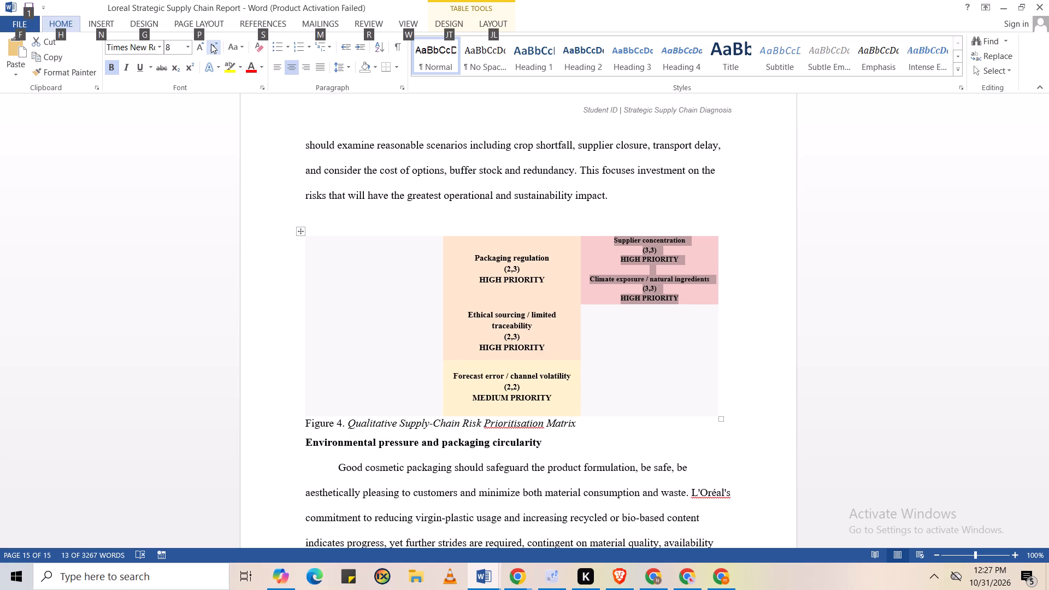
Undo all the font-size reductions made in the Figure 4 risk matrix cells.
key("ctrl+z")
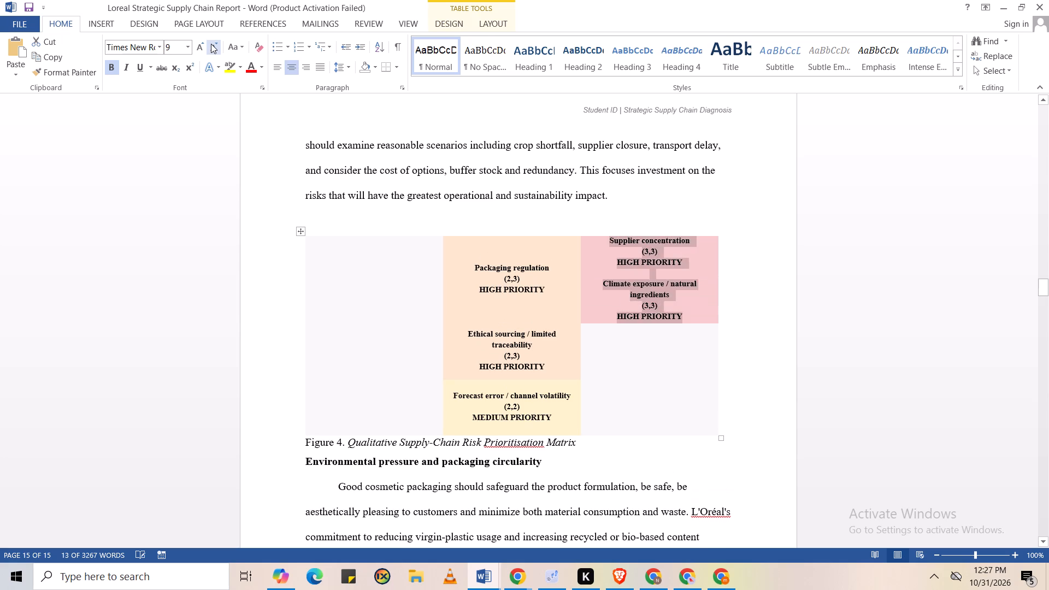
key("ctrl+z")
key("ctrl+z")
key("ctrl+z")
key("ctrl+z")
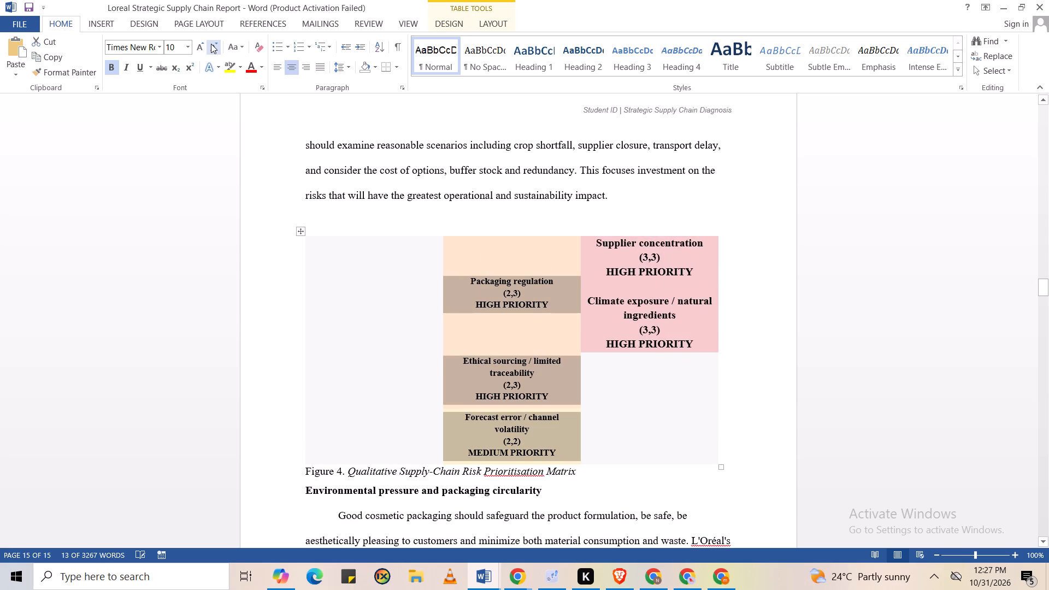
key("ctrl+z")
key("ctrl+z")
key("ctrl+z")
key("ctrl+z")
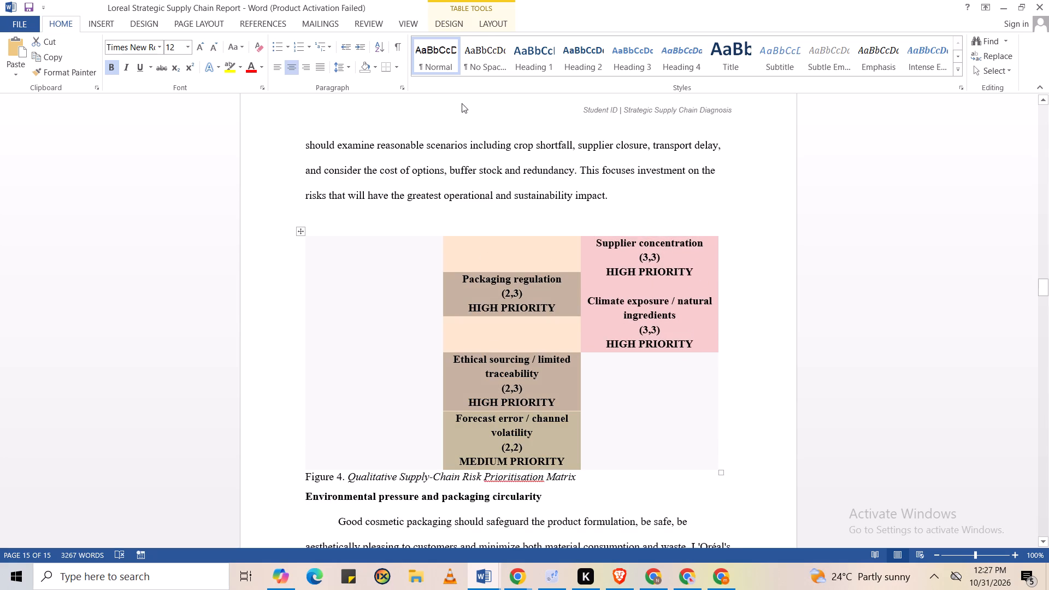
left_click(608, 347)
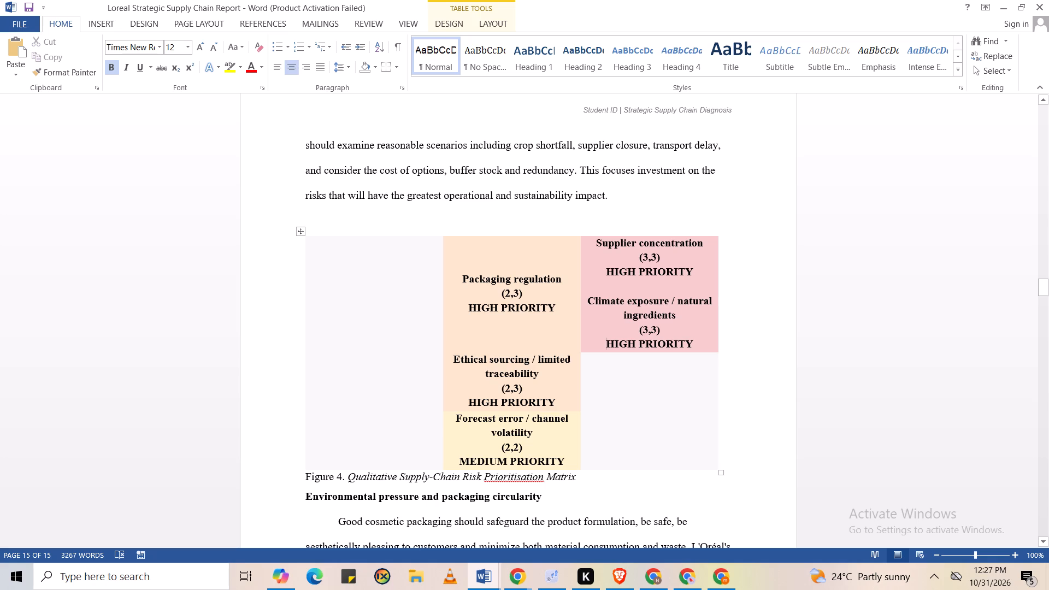
Check the remaining pages from the Figure 4 risk matrix through the end of the references, and save the report.
left_click_drag(1045, 290, 1045, 296)
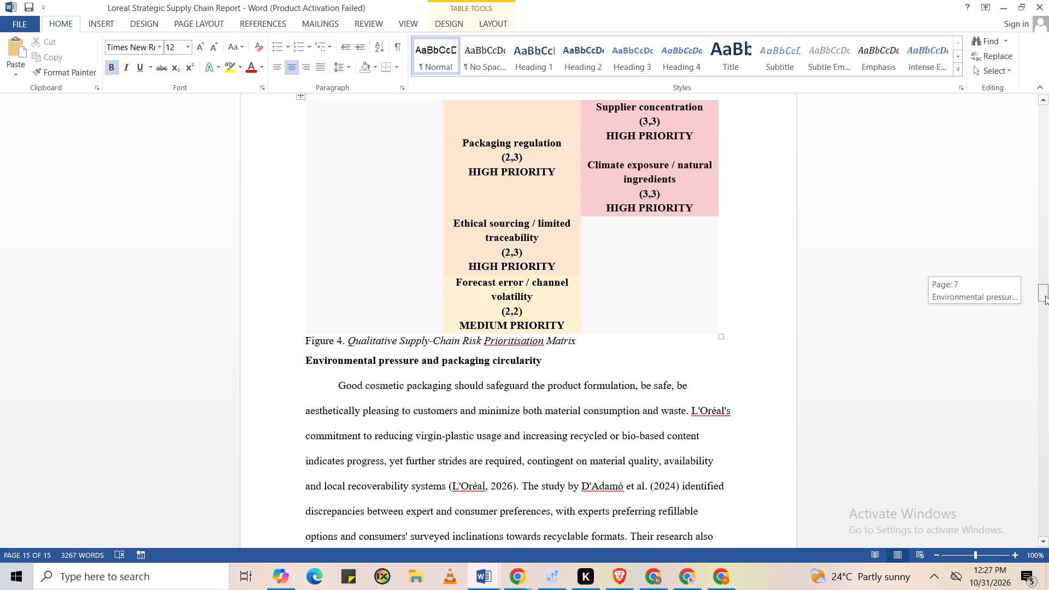
left_click_drag(1045, 296, 1048, 367)
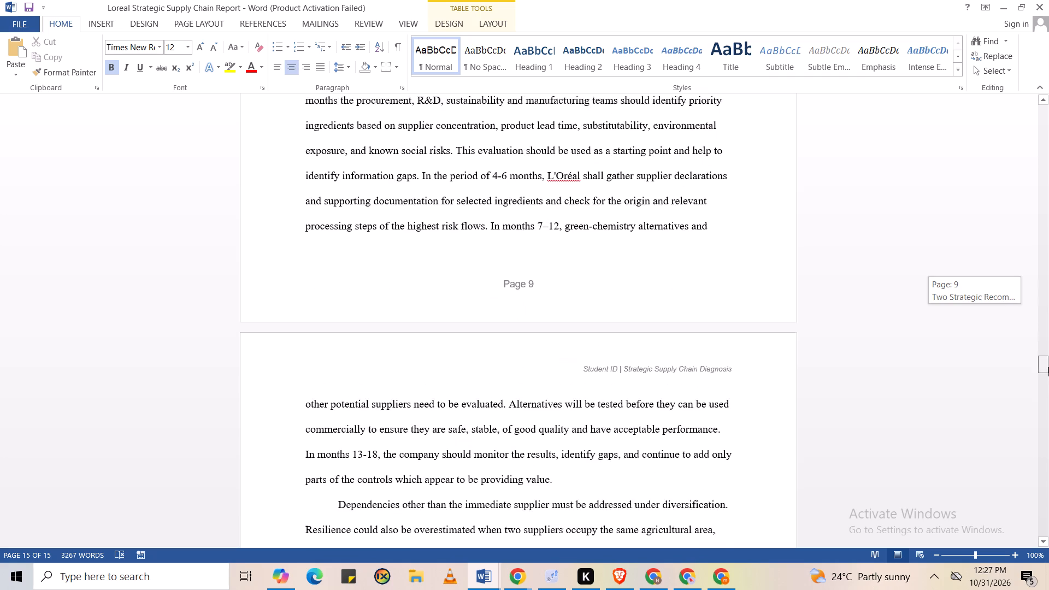
left_click_drag(1048, 367, 1048, 462)
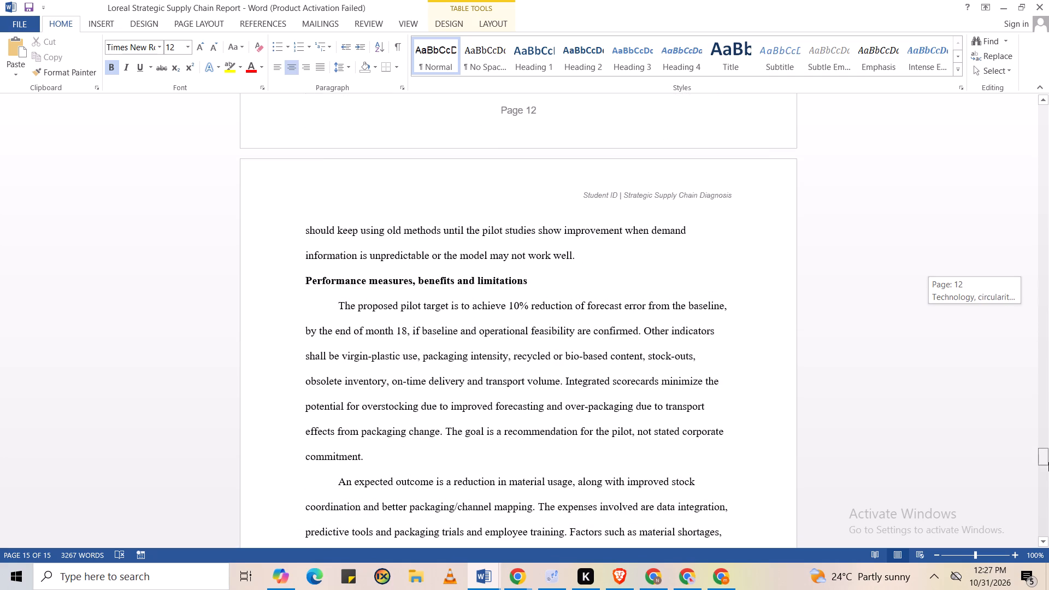
left_click_drag(1048, 462, 1048, 486)
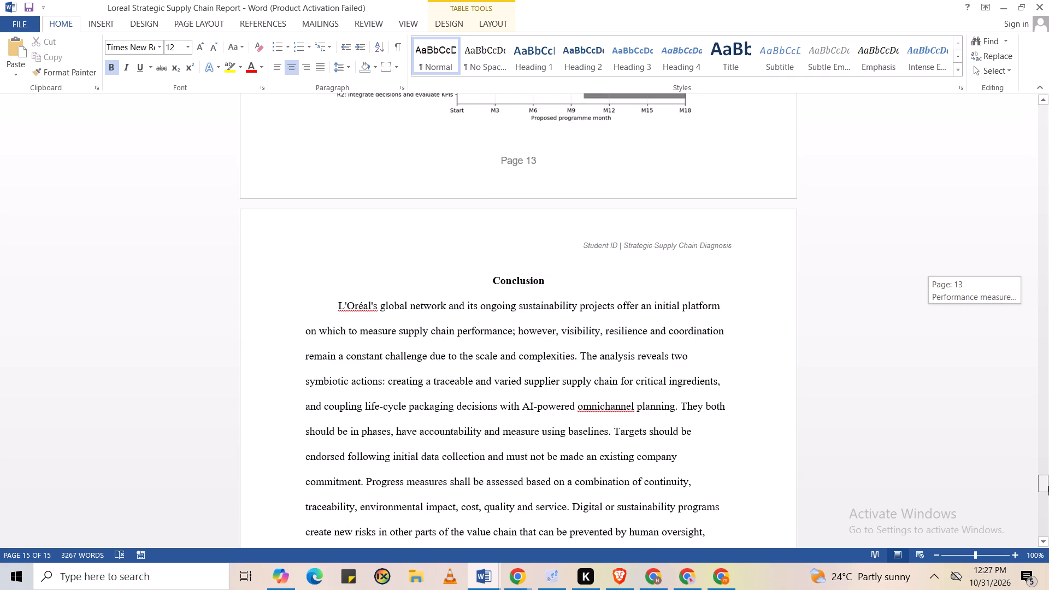
left_click_drag(1048, 486, 1048, 518)
left_click_drag(1047, 516, 1048, 535)
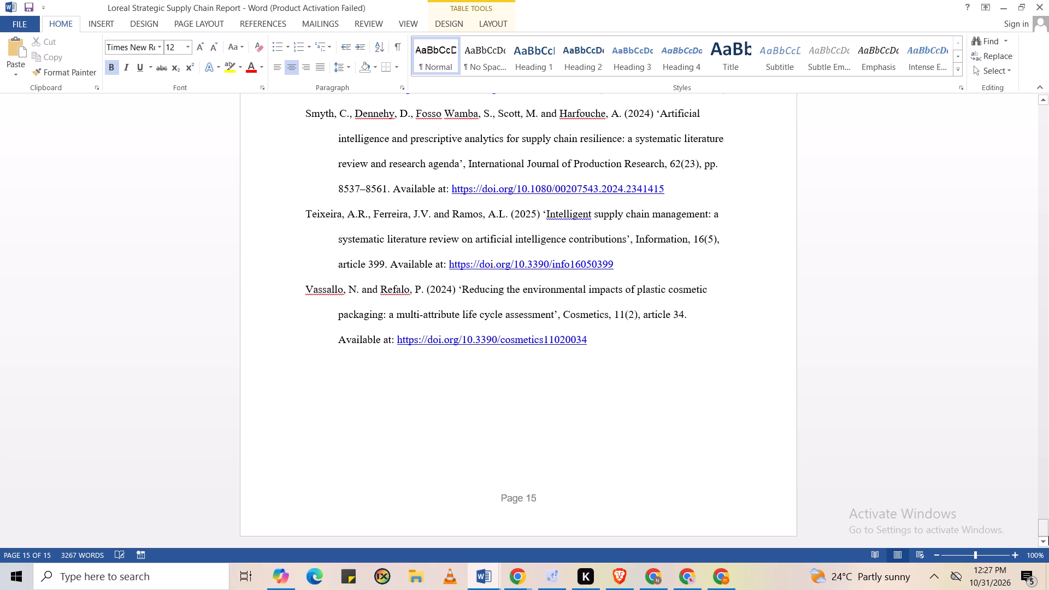
key("ctrl+s")
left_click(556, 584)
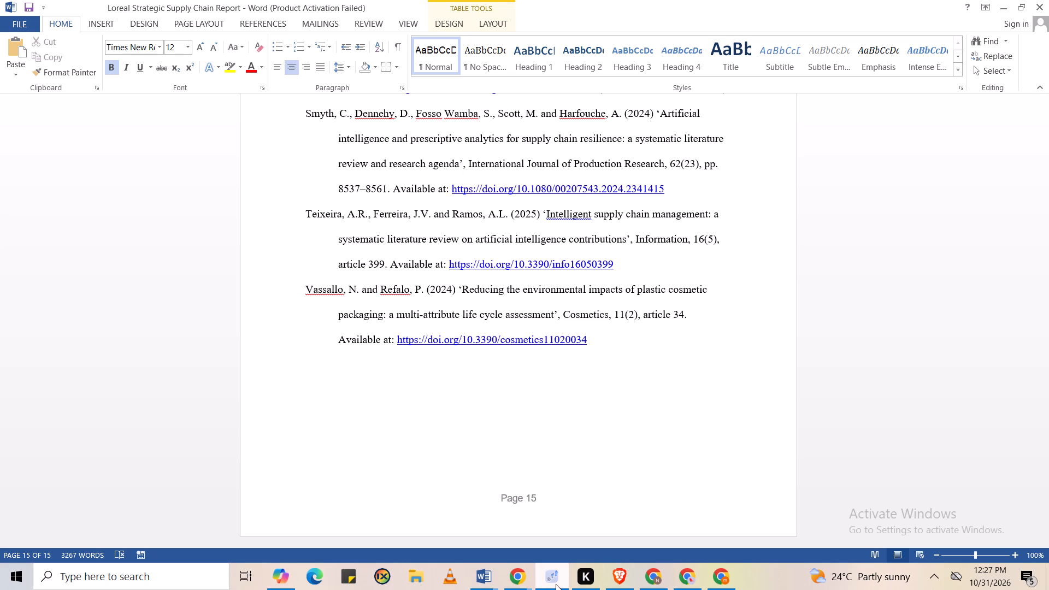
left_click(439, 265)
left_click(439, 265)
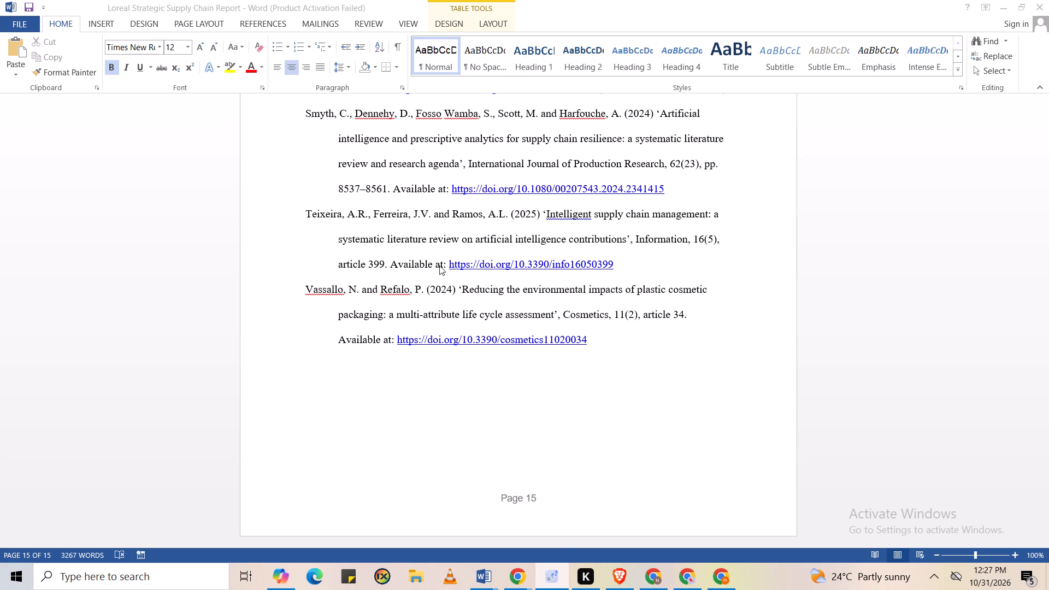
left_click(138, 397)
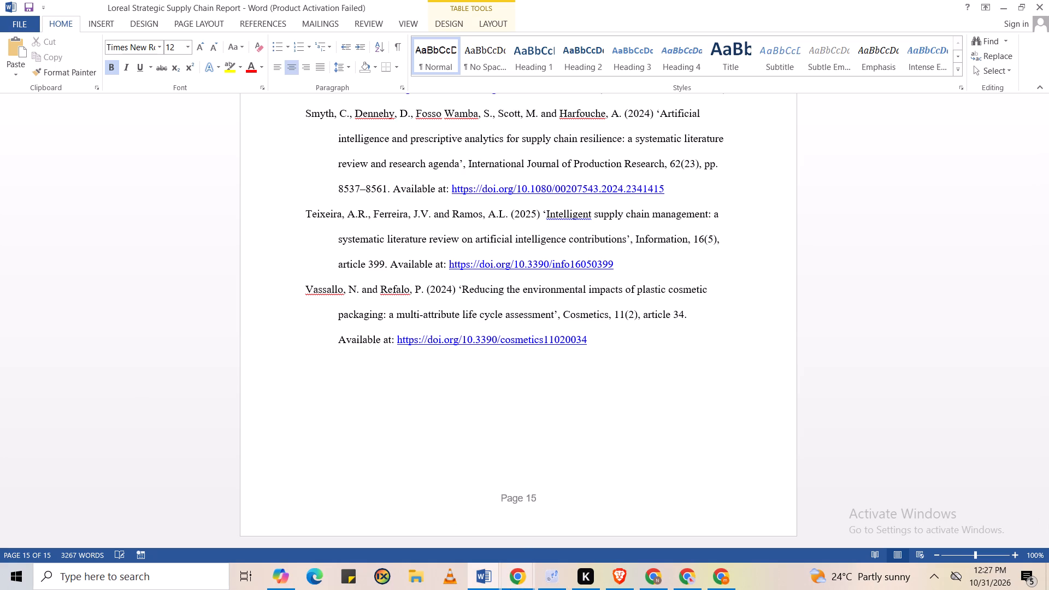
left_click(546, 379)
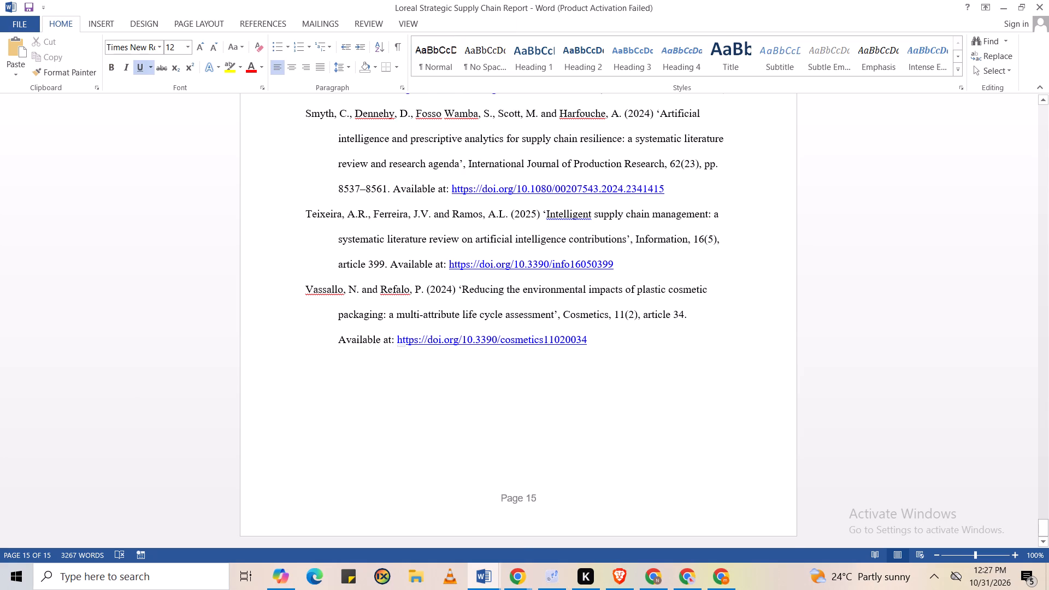
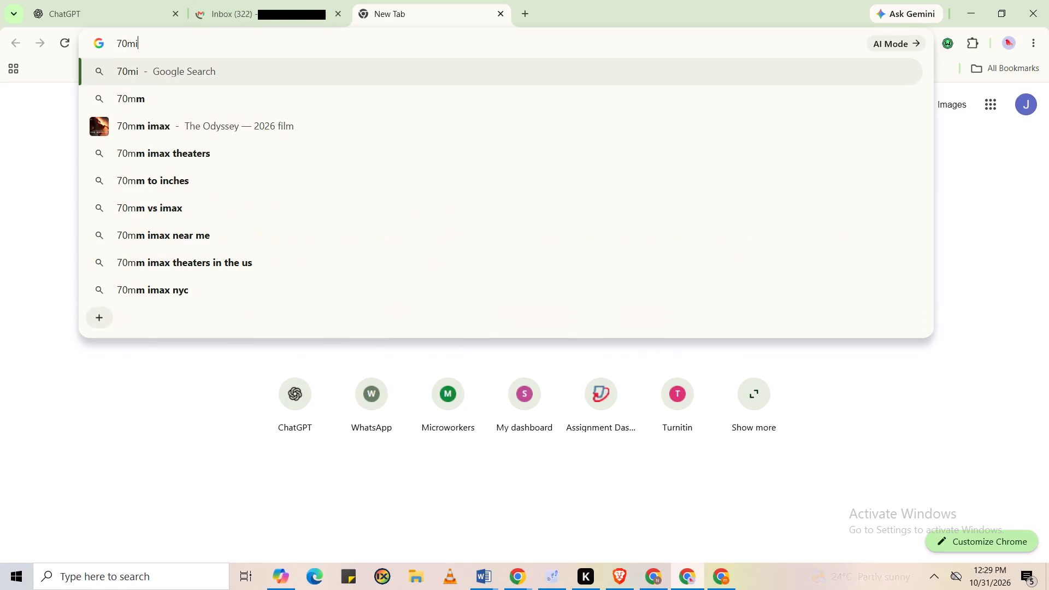
Correct the web search query in the new tab to read "70 mut".
key("BackSpace")
key("BackSpace")
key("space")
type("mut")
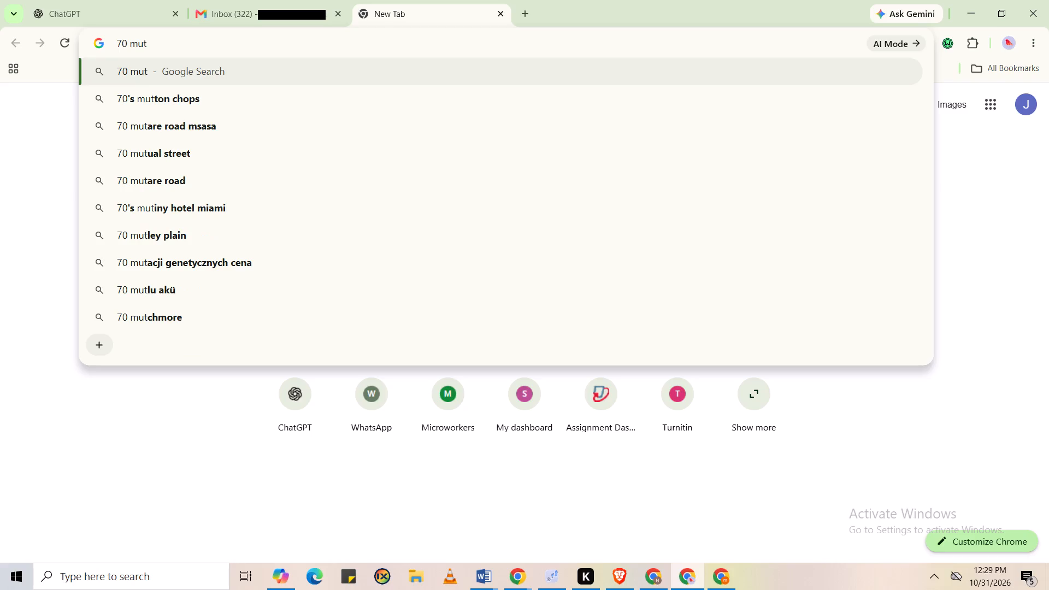